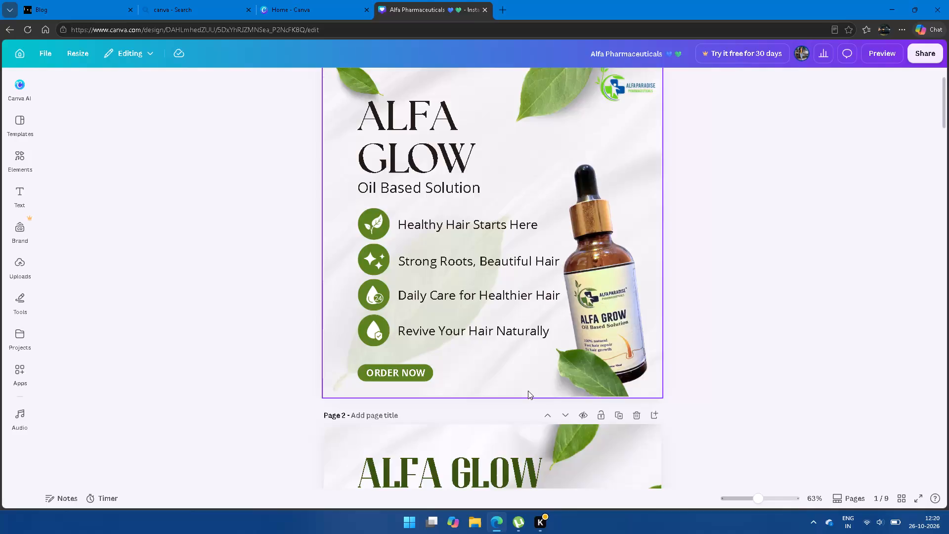
# Duplicate page 2, the Alfa Glow poster with the white bottle and the cream jar.
pyautogui.scroll(-8, 528, 391)
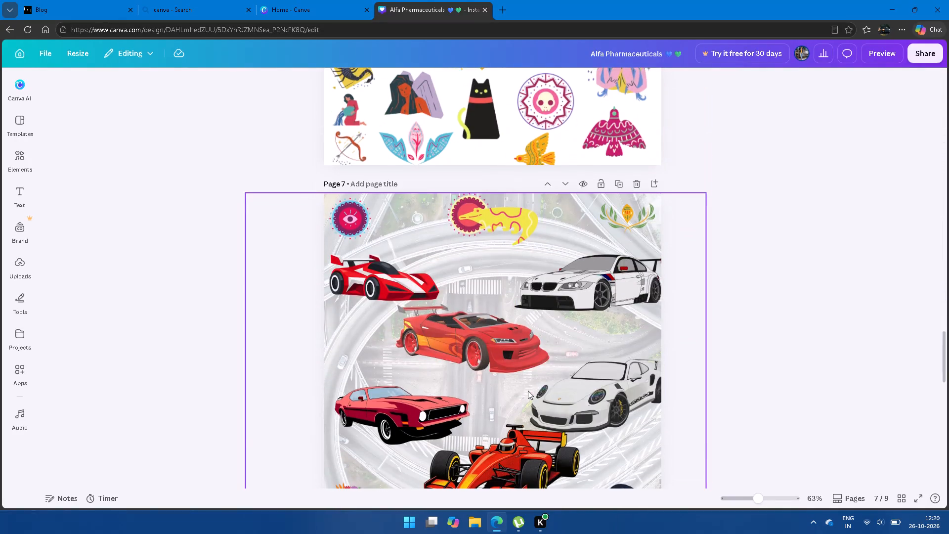
pyautogui.scroll(3, 528, 391)
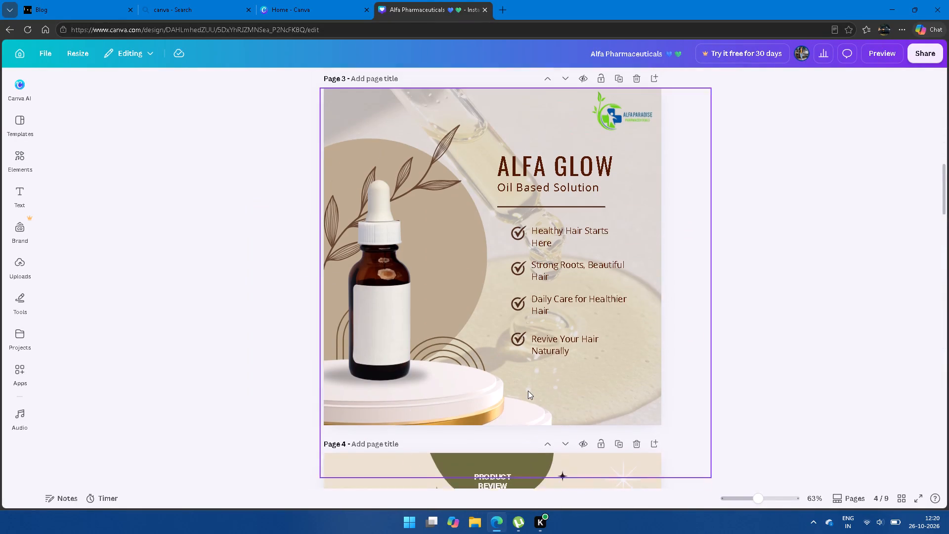
pyautogui.scroll(5, 528, 391)
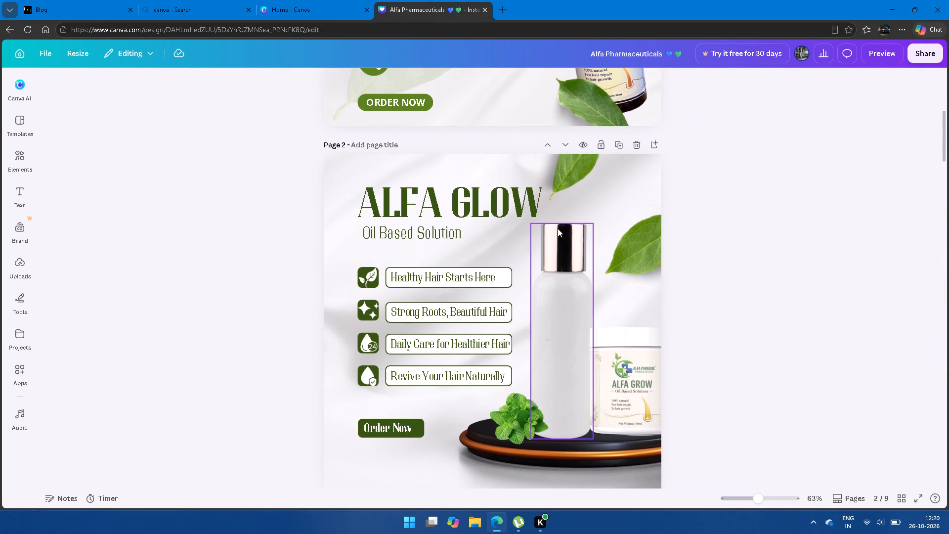
pyautogui.scroll(-1, 592, 222)
pyautogui.click(621, 148)
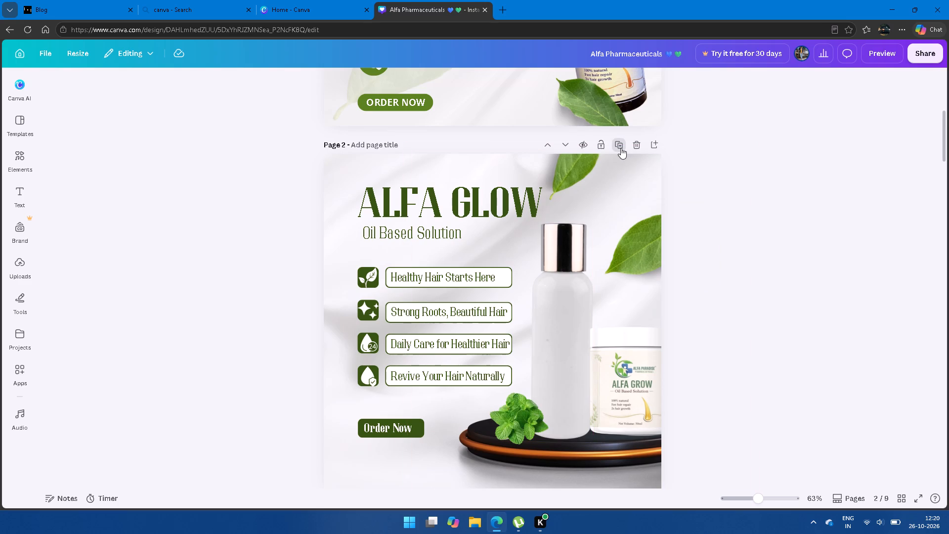
# Move the duplicated Alfa Glow page down in the page order to page 7, just before the car collage page.
pyautogui.scroll(-1, 621, 148)
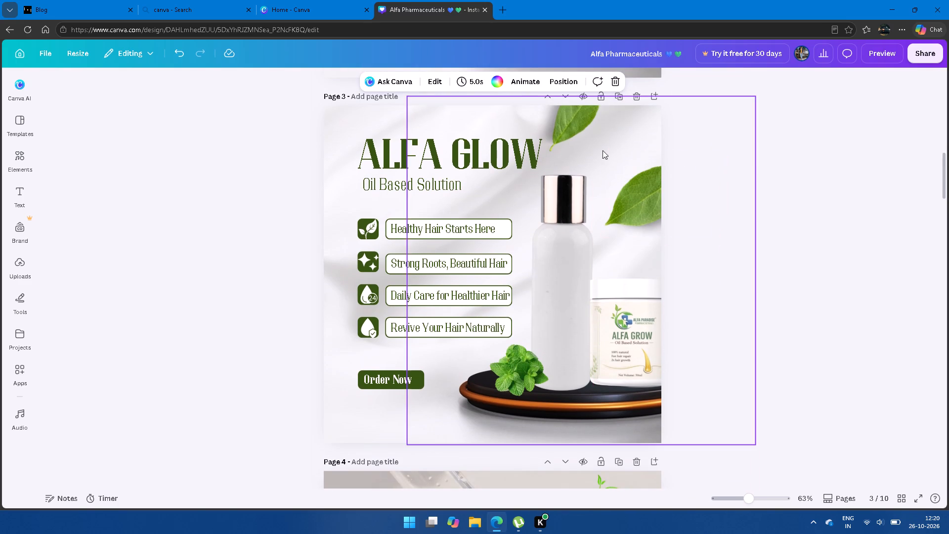
pyautogui.click(565, 94)
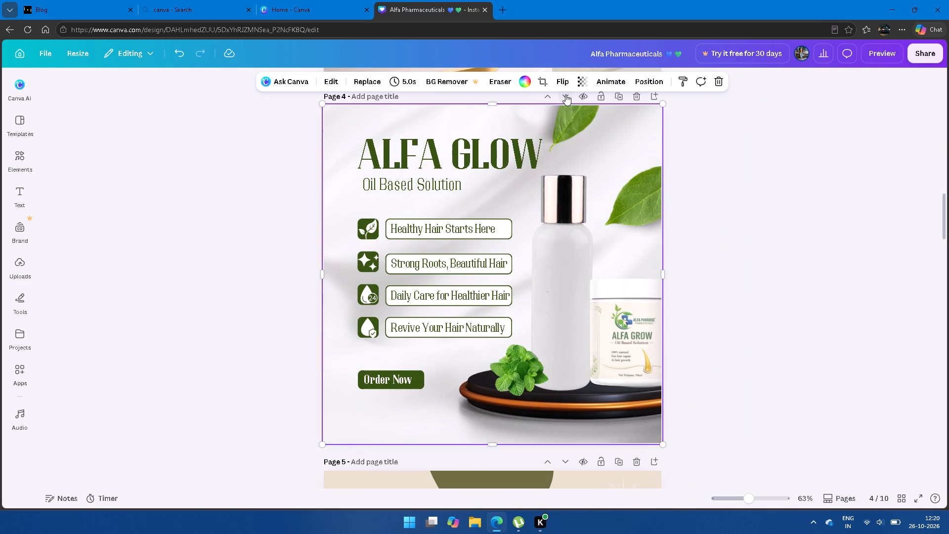
pyautogui.click(565, 94)
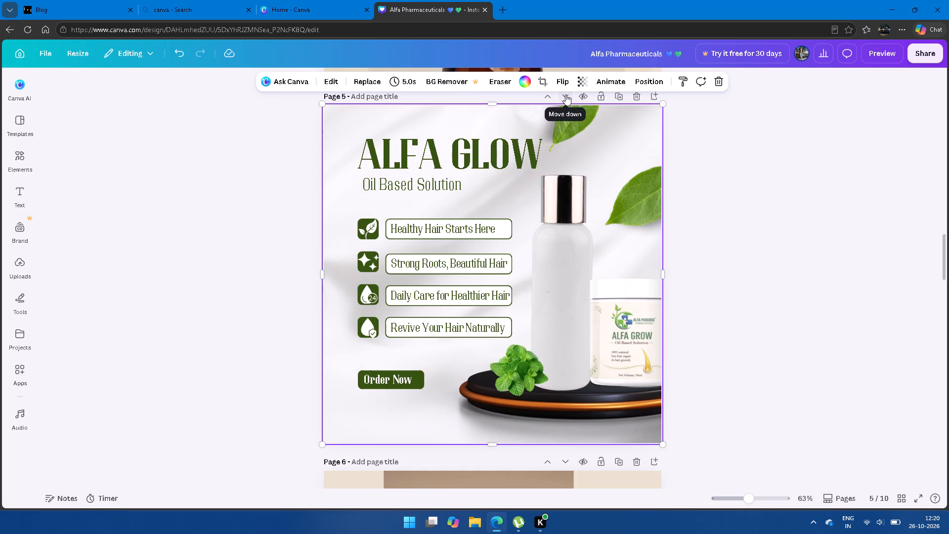
pyautogui.click(565, 94)
pyautogui.click(565, 94)
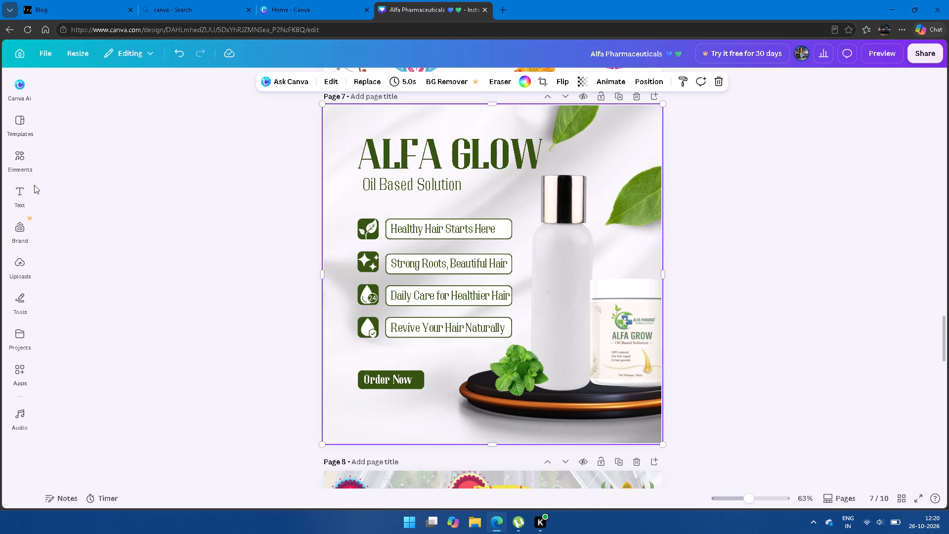
# Browse the complete set of recommended elements for graphics suited to the duplicated Alfa Glow page.
pyautogui.click(21, 171)
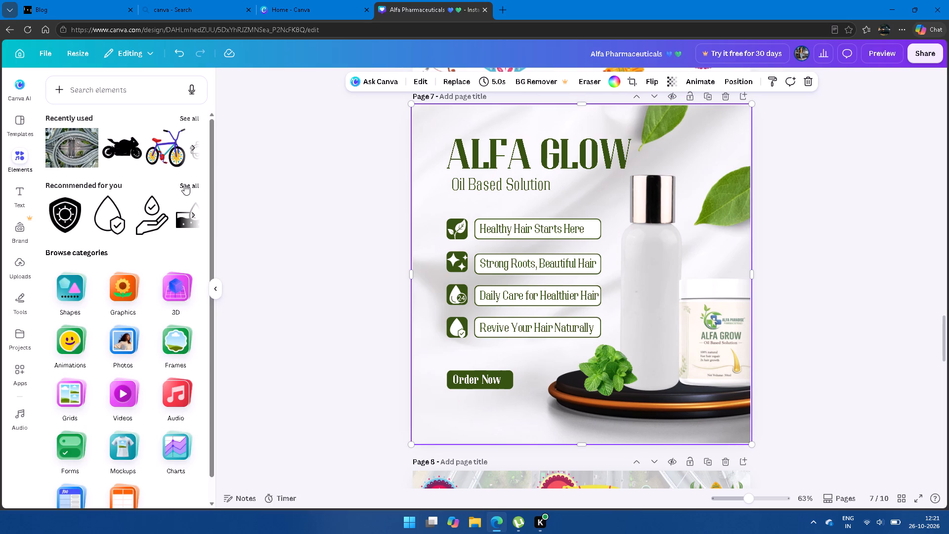
pyautogui.click(184, 184)
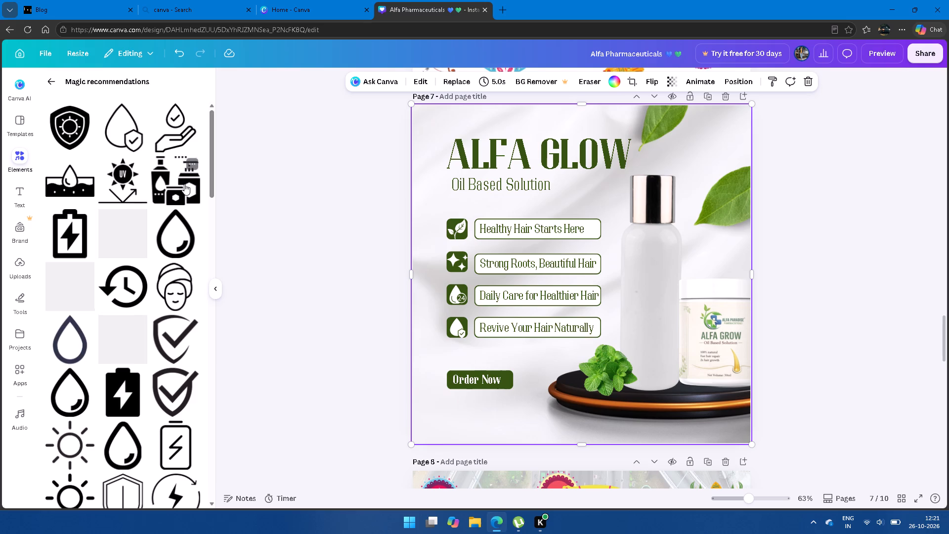
pyautogui.scroll(-3, 137, 360)
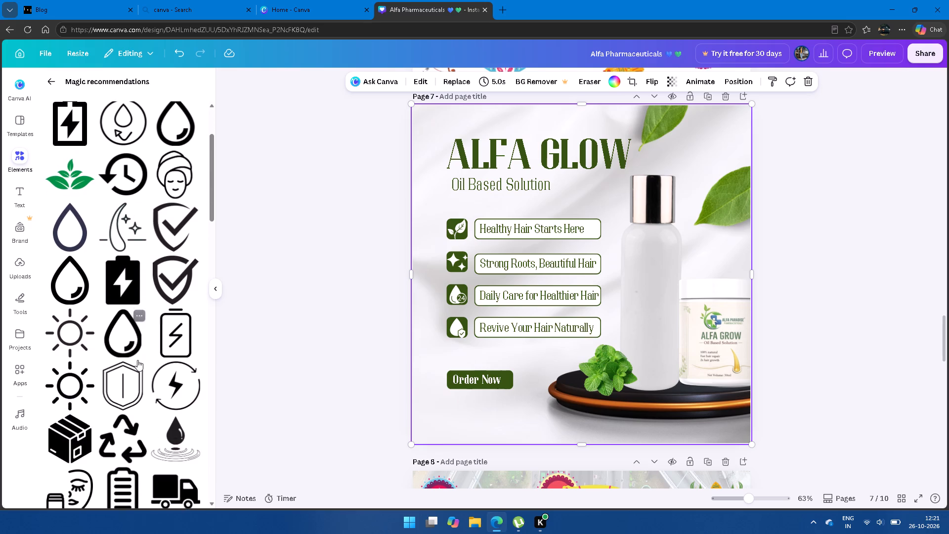
pyautogui.scroll(-4, 137, 360)
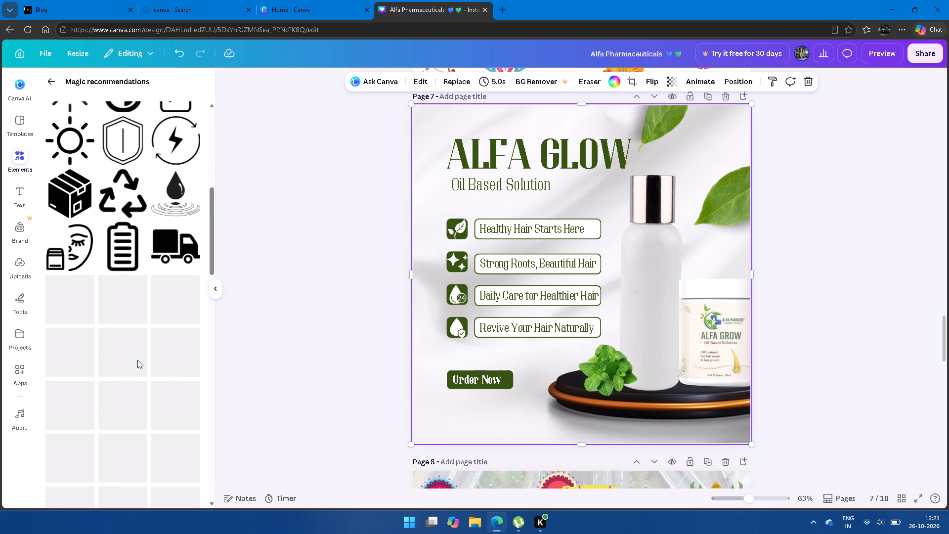
pyautogui.scroll(-1, 137, 360)
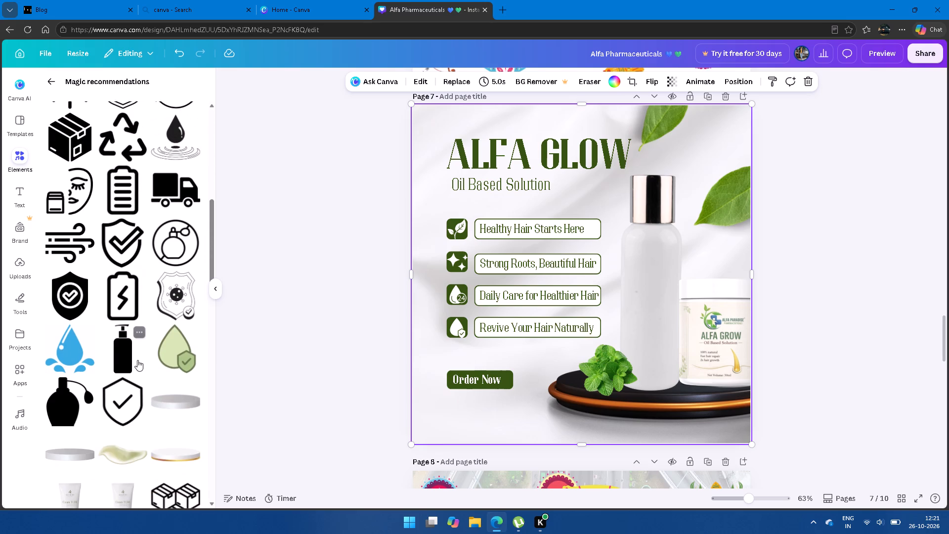
pyautogui.scroll(-4, 137, 360)
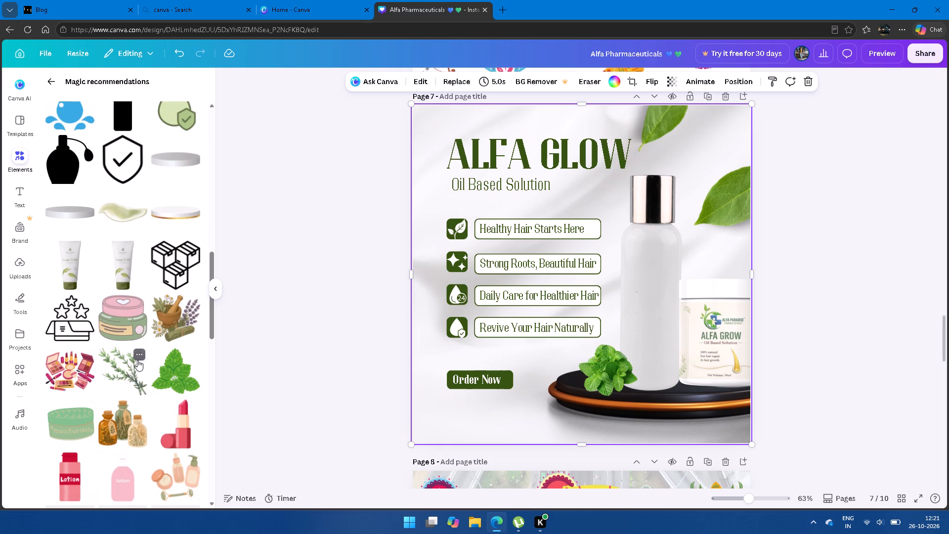
pyautogui.scroll(-4, 137, 360)
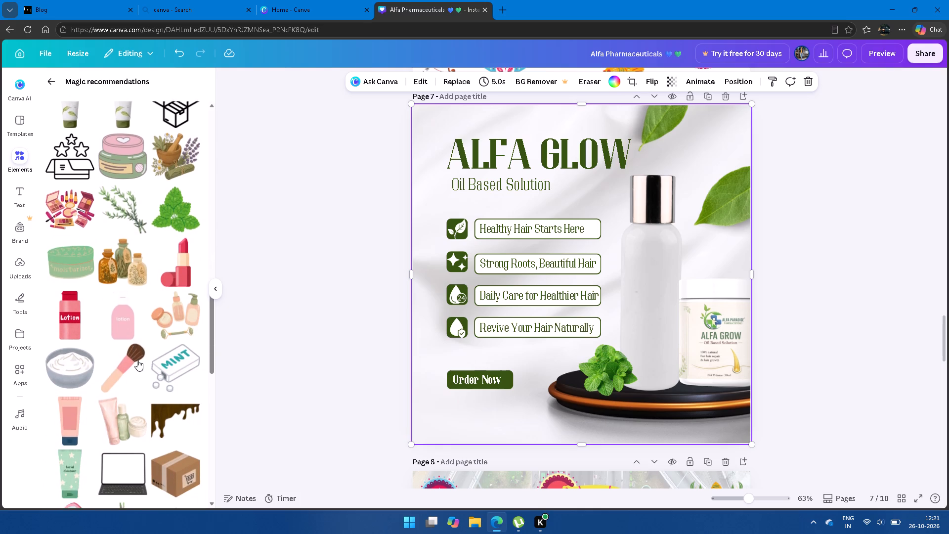
pyautogui.scroll(-1, 137, 360)
pyautogui.scroll(2, 137, 360)
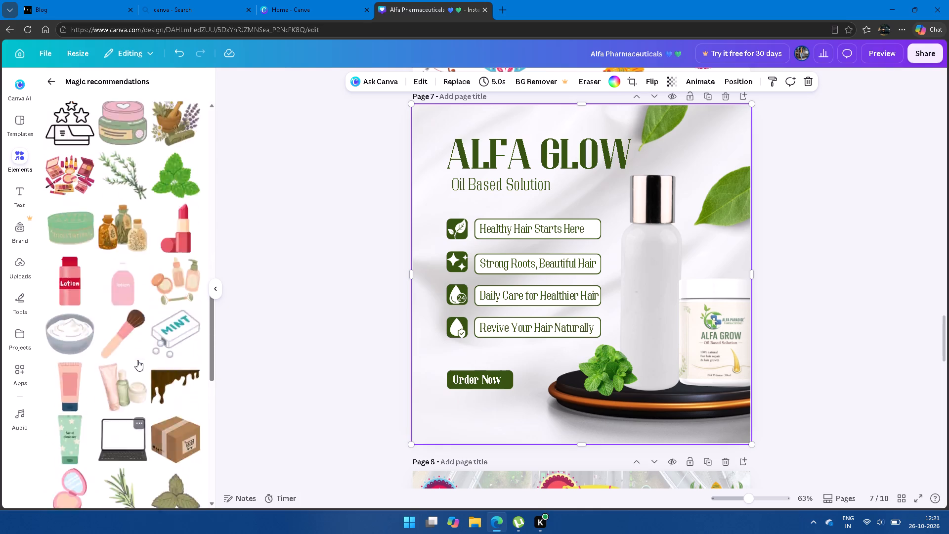
pyautogui.scroll(4, 137, 360)
pyautogui.scroll(-4, 137, 360)
pyautogui.scroll(6, 137, 360)
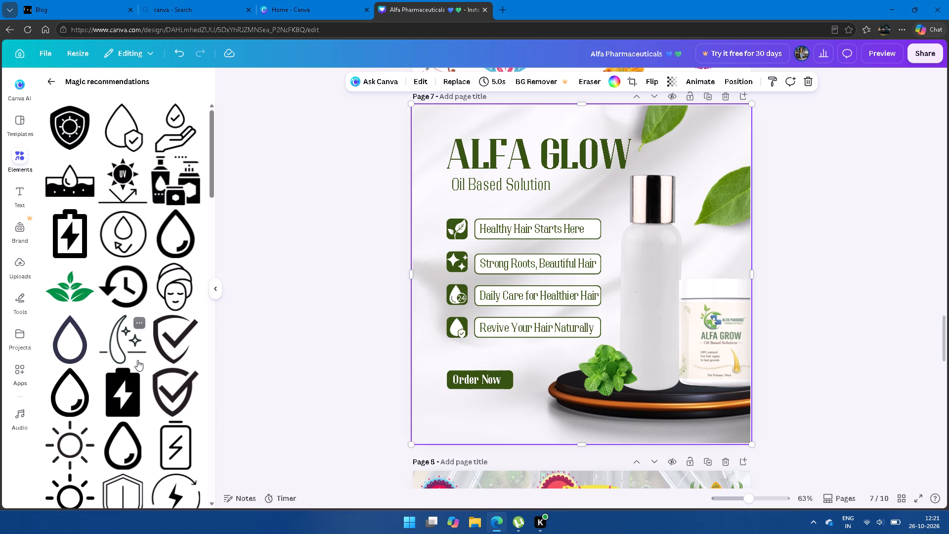
pyautogui.scroll(-1, 137, 360)
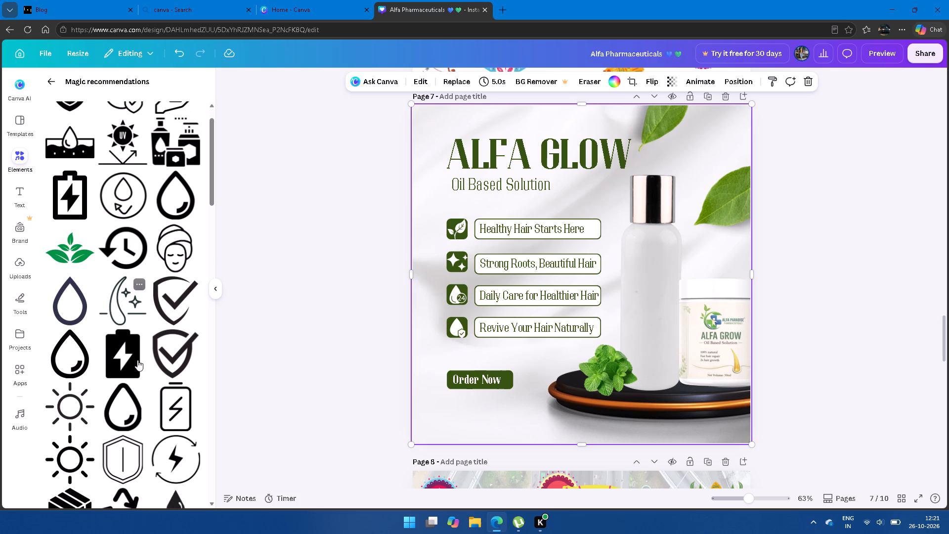
pyautogui.scroll(-5, 137, 360)
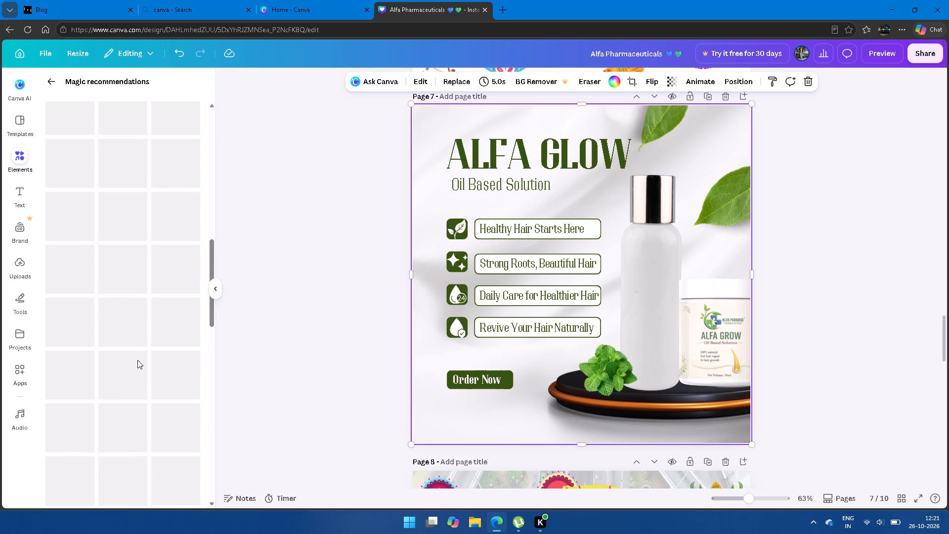
pyautogui.scroll(2, 137, 360)
pyautogui.hscroll(1, 137, 360)
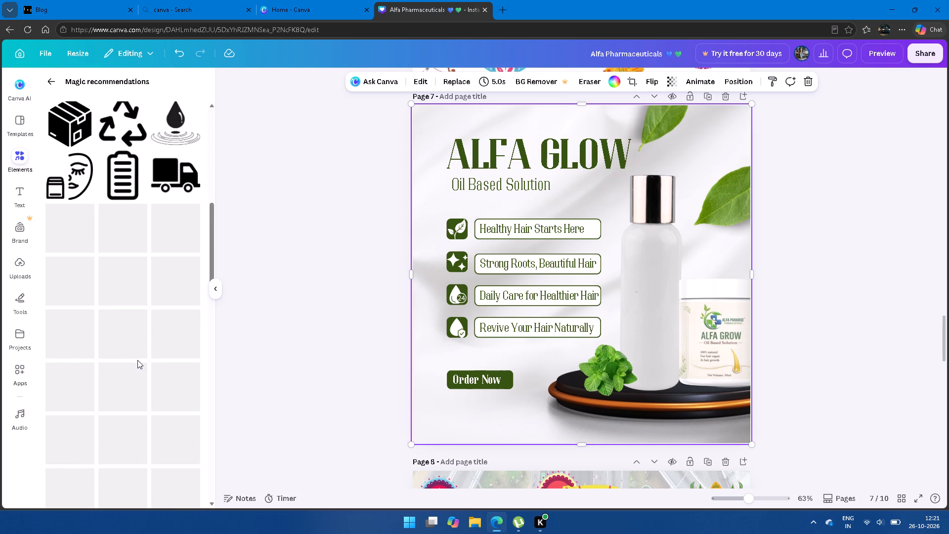
pyautogui.scroll(-3, 160, 290)
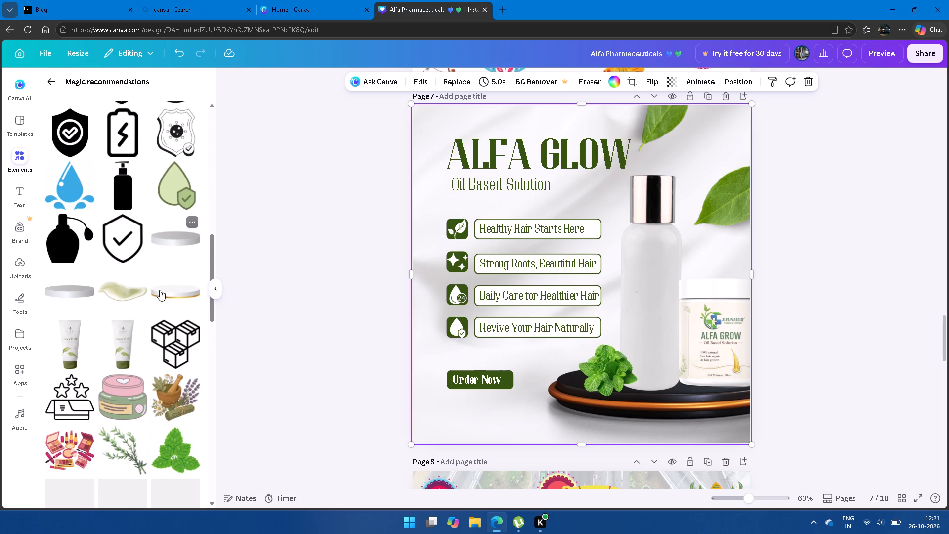
pyautogui.scroll(1, 160, 290)
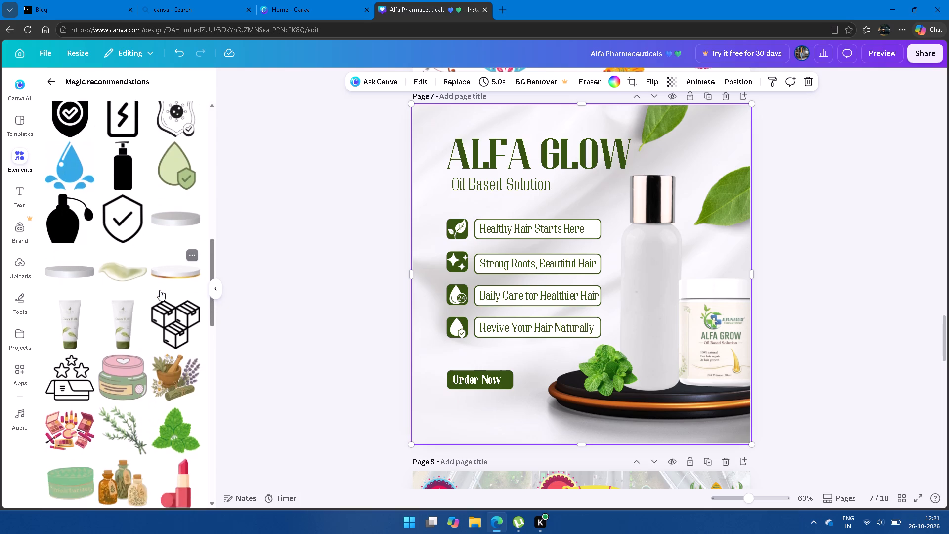
pyautogui.scroll(4, 160, 290)
pyautogui.scroll(-7, 160, 290)
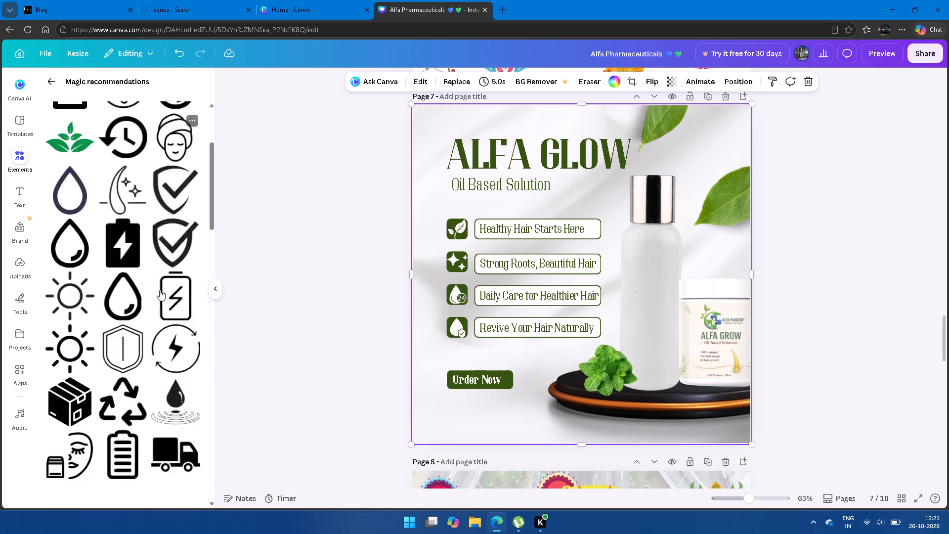
pyautogui.scroll(-6, 160, 290)
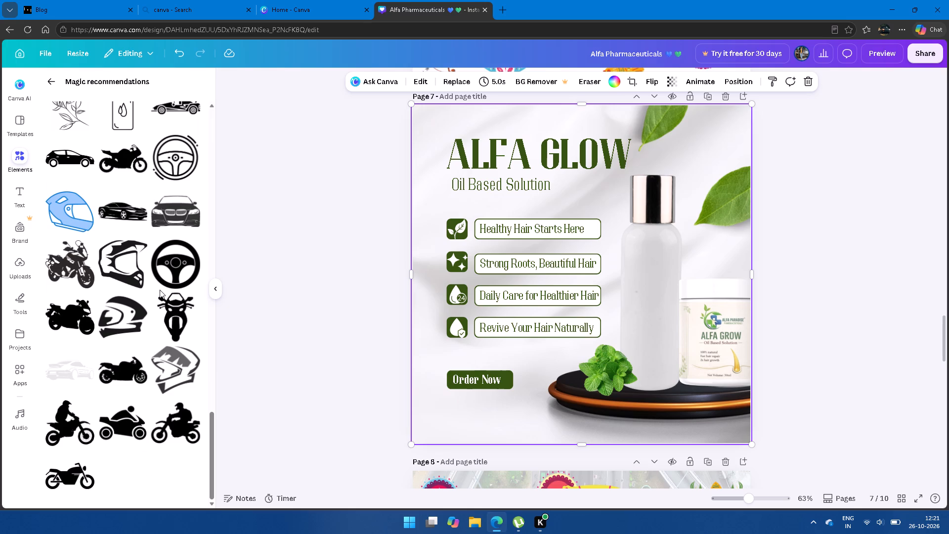
pyautogui.scroll(-2, 160, 290)
pyautogui.scroll(1, 160, 290)
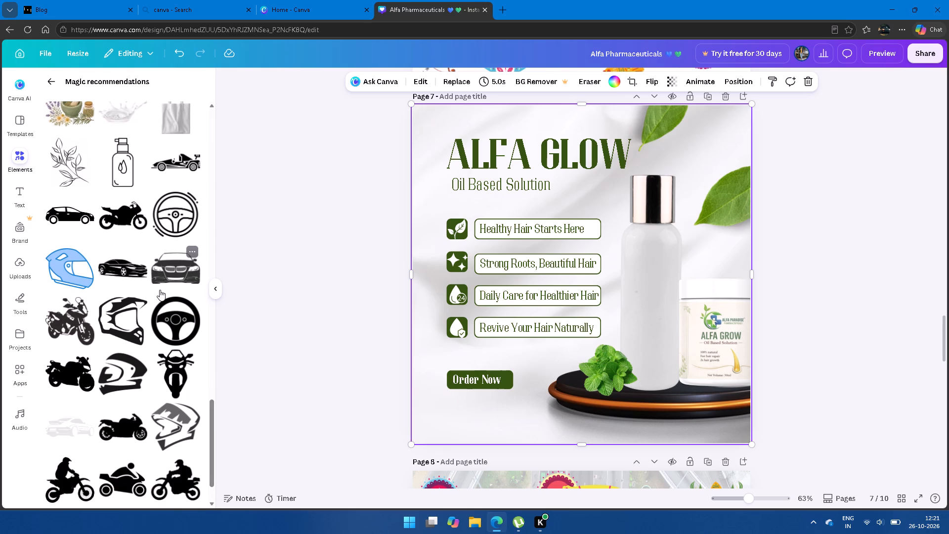
pyautogui.scroll(-2, 160, 290)
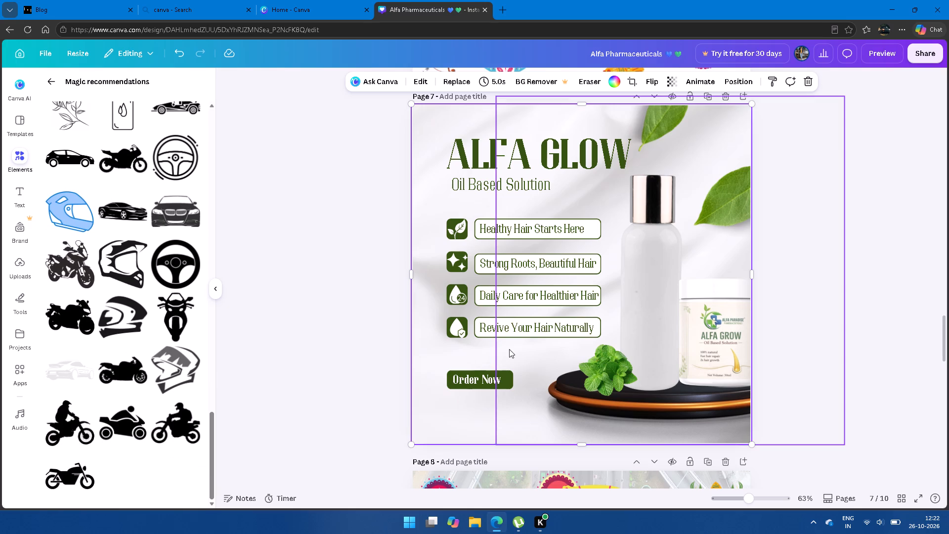
# On the car collage on page 8, nudge the white Porsche upward and slightly left until it fits within the page's right edge.
pyautogui.scroll(-6, 513, 351)
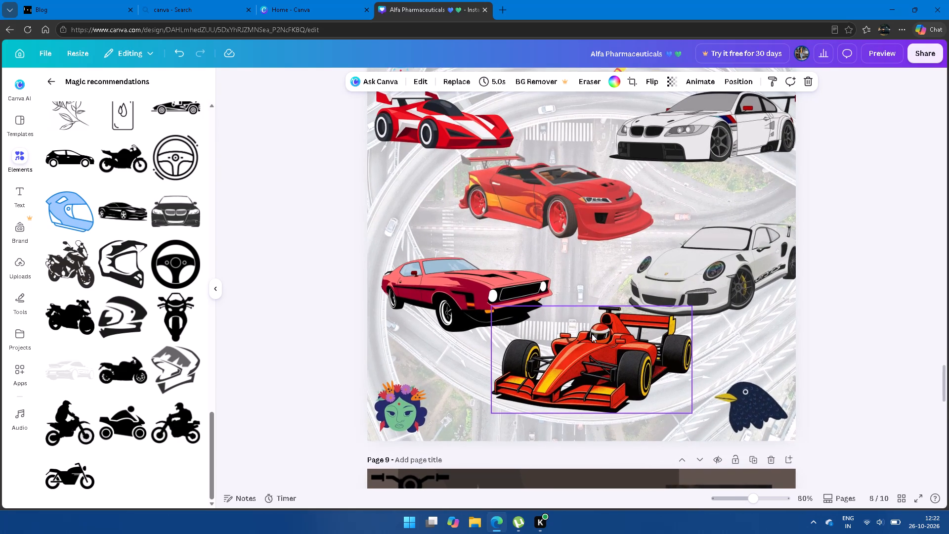
pyautogui.scroll(3, 592, 334)
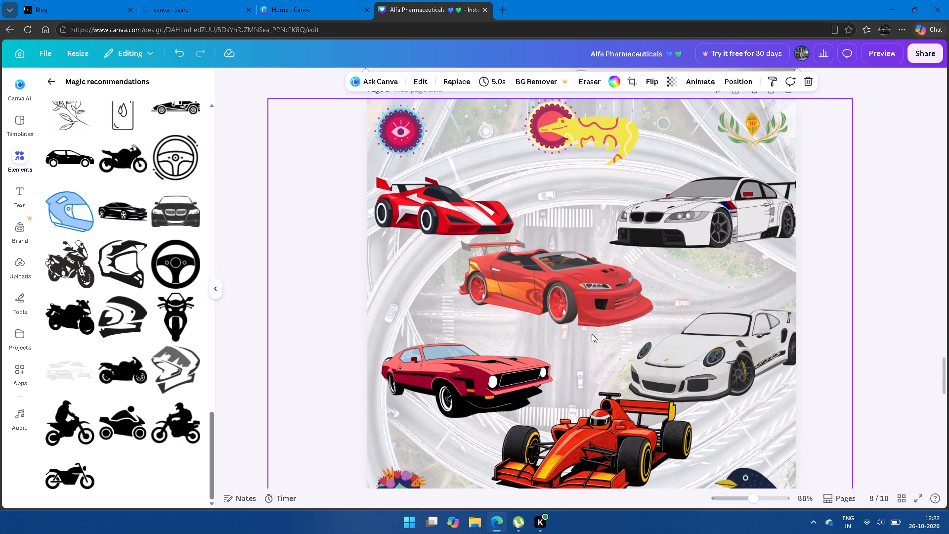
pyautogui.scroll(1, 592, 334)
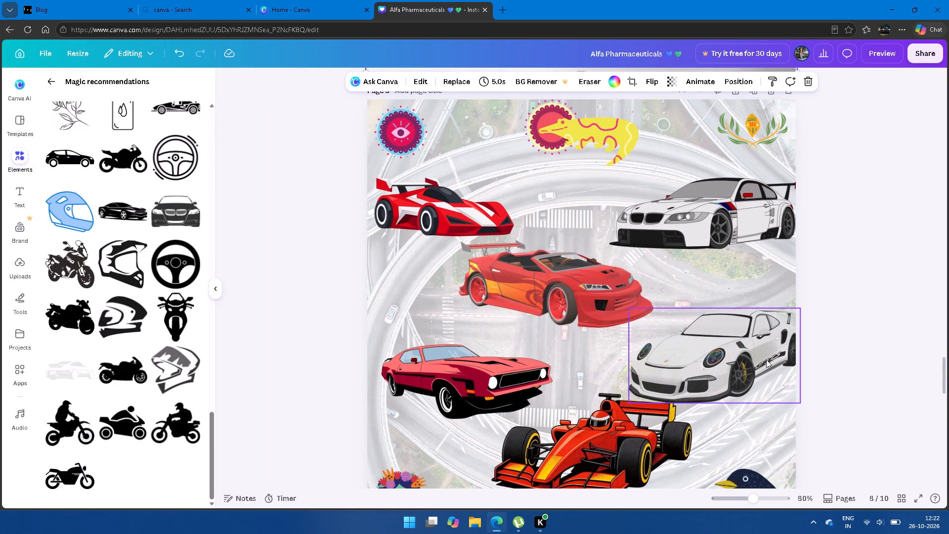
pyautogui.click(706, 386)
pyautogui.press('Up')
pyautogui.press('Up')
pyautogui.press('Up')
pyautogui.press('Up')
pyautogui.press('Up')
pyautogui.press('Up')
pyautogui.press('Up')
pyautogui.press('Up')
pyautogui.press('Up')
pyautogui.press('Up')
pyautogui.press('Up')
pyautogui.press('Up')
pyautogui.press('Up')
pyautogui.press('Up')
pyautogui.press('Up')
pyautogui.press('Up')
pyautogui.press('Up')
pyautogui.press('Up')
pyautogui.press('Up')
pyautogui.press('Up')
pyautogui.press('Up')
pyautogui.press('Up')
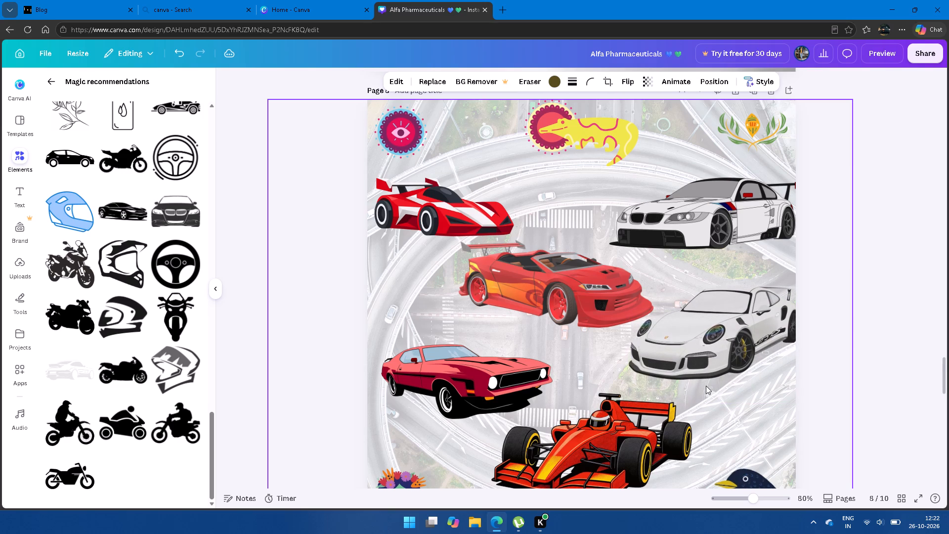
pyautogui.press('Left')
pyautogui.press('Left')
pyautogui.press('Left')
pyautogui.press('Left')
pyautogui.press('Left')
pyautogui.press('Left')
pyautogui.press('Left')
pyautogui.press('Left')
pyautogui.press('Left')
pyautogui.press('Left')
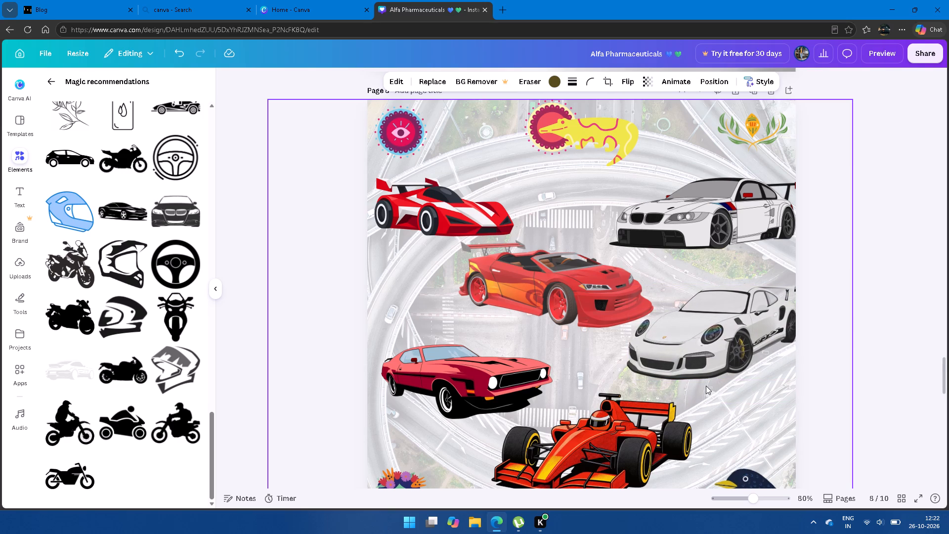
pyautogui.press('Left')
pyautogui.press('Left')
pyautogui.press('Left')
pyautogui.press('Left')
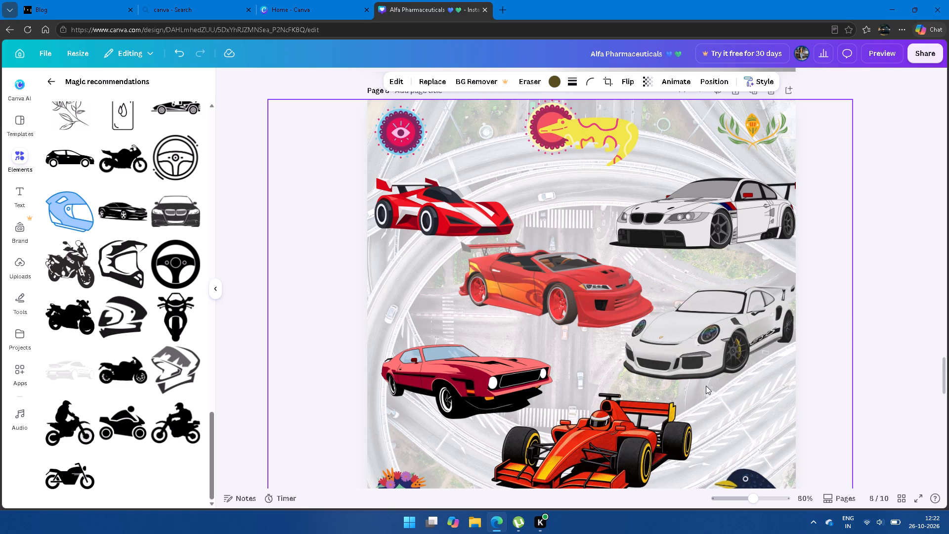
# Nudge the red-and-white race car upward and slightly left, close to the page's left edge on the car collage.
pyautogui.click(582, 295)
pyautogui.click(425, 206)
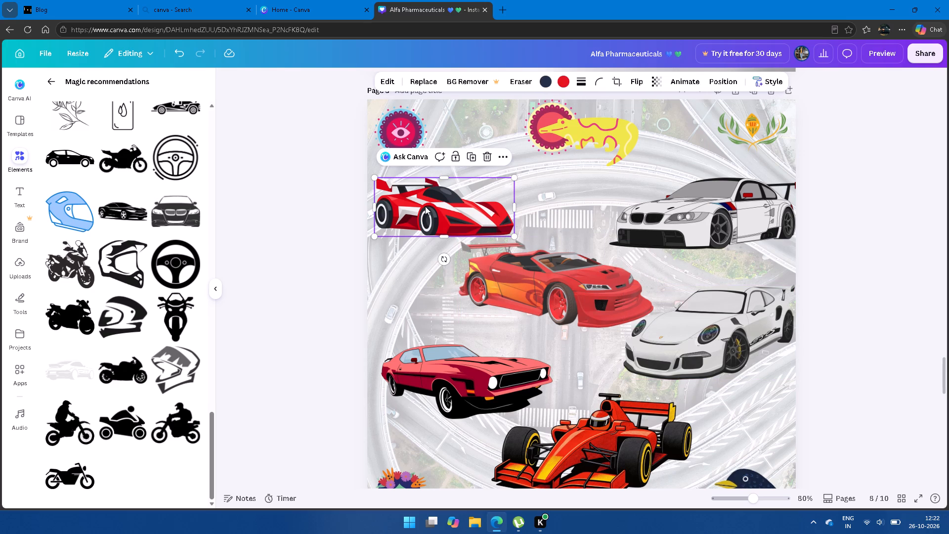
pyautogui.press('Up')
pyautogui.press('Up')
pyautogui.press('Up')
pyautogui.press('Up')
pyautogui.press('Up')
pyautogui.press('Up')
pyautogui.press('Up')
pyautogui.press('Up')
pyautogui.press('Up')
pyautogui.press('Up')
pyautogui.press('Up')
pyautogui.press('Up')
pyautogui.press('Up')
pyautogui.press('Up')
pyautogui.press('Up')
pyautogui.press('Up')
pyautogui.press('Up')
pyautogui.press('Up')
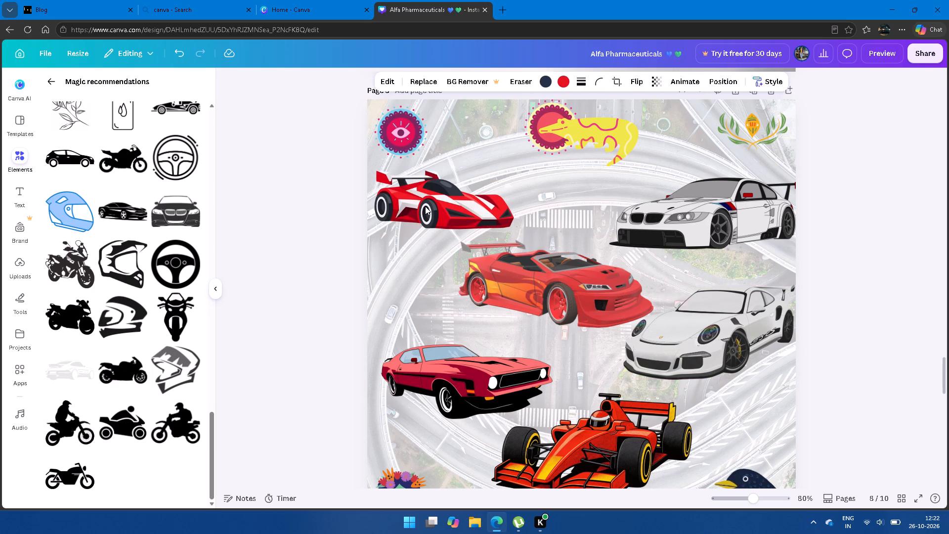
pyautogui.press('Up')
pyautogui.press('Up')
pyautogui.press('Up')
pyautogui.press('Up')
pyautogui.press('Up')
pyautogui.press('Up')
pyautogui.press('Up')
pyautogui.press('Up')
pyautogui.press('Up')
pyautogui.press('Up')
pyautogui.press('Up')
pyautogui.press('Up')
pyautogui.press('Up')
pyautogui.press('Up')
pyautogui.press('Up')
pyautogui.press('Up')
pyautogui.press('Up')
pyautogui.press('Up')
pyautogui.press('Up')
pyautogui.press('Up')
pyautogui.press('Up')
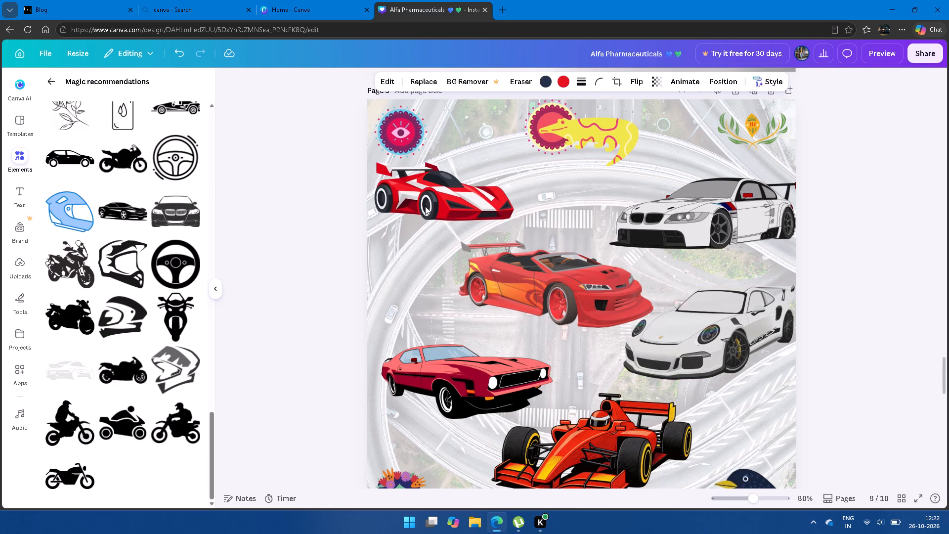
pyautogui.press('Left')
pyautogui.press('Left')
pyautogui.press('Left')
pyautogui.press('Left')
pyautogui.press('Left')
pyautogui.press('Left')
pyautogui.press('Left')
pyautogui.press('Left')
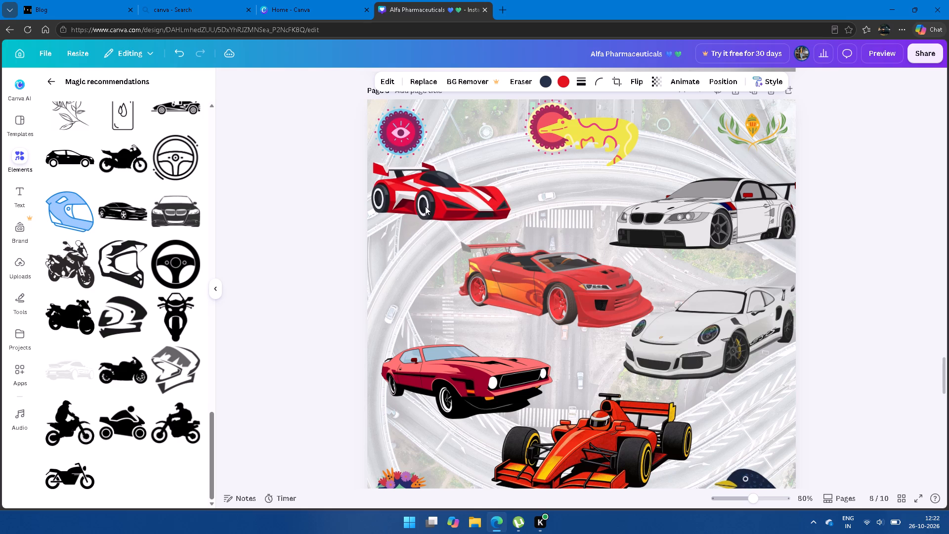
pyautogui.press('Left')
pyautogui.press('Left')
pyautogui.press('Left')
pyautogui.press('Left')
pyautogui.press('Left')
pyautogui.press('Left')
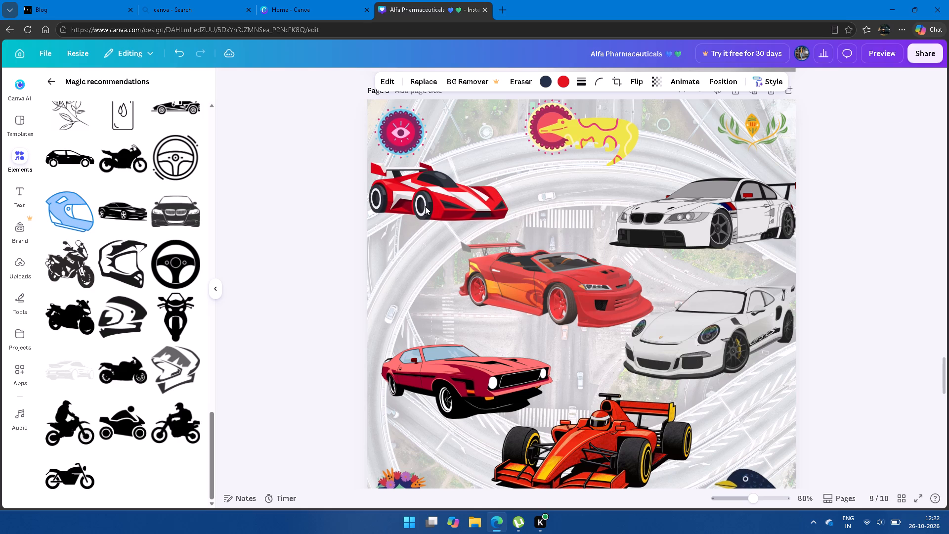
pyautogui.press('Right')
pyautogui.press('Right')
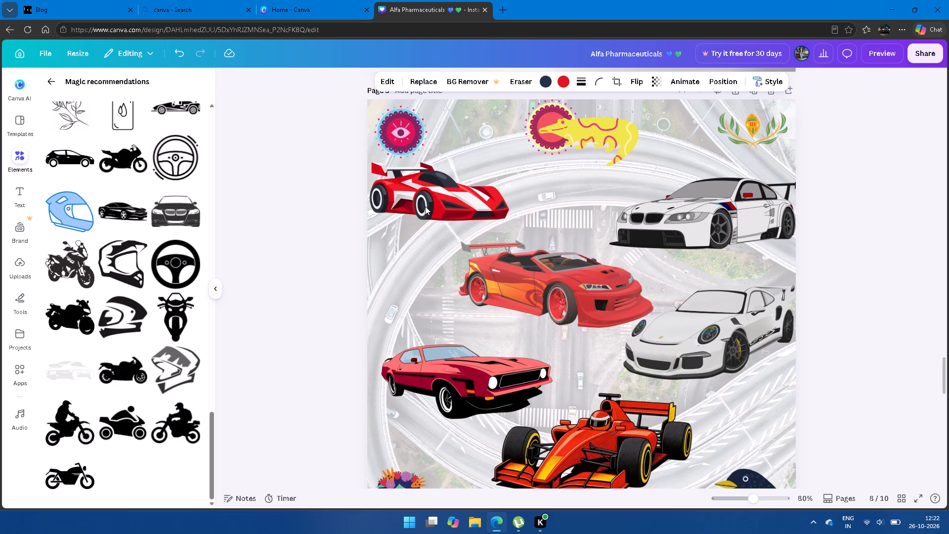
# Move the red convertible up and left, between the red-and-white race car and the red muscle car, and enlarge it slightly.
pyautogui.click(576, 289)
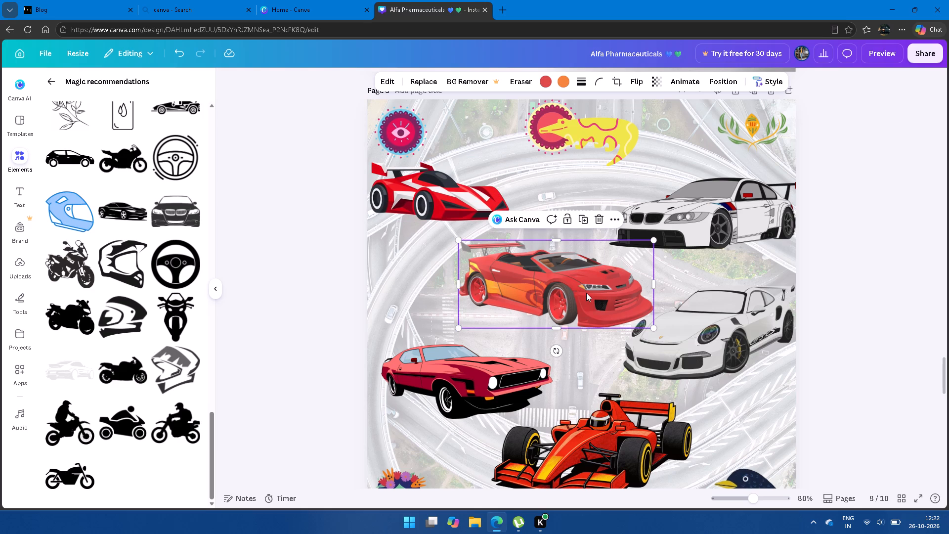
pyautogui.moveTo(586, 293); pyautogui.dragTo(549, 280)
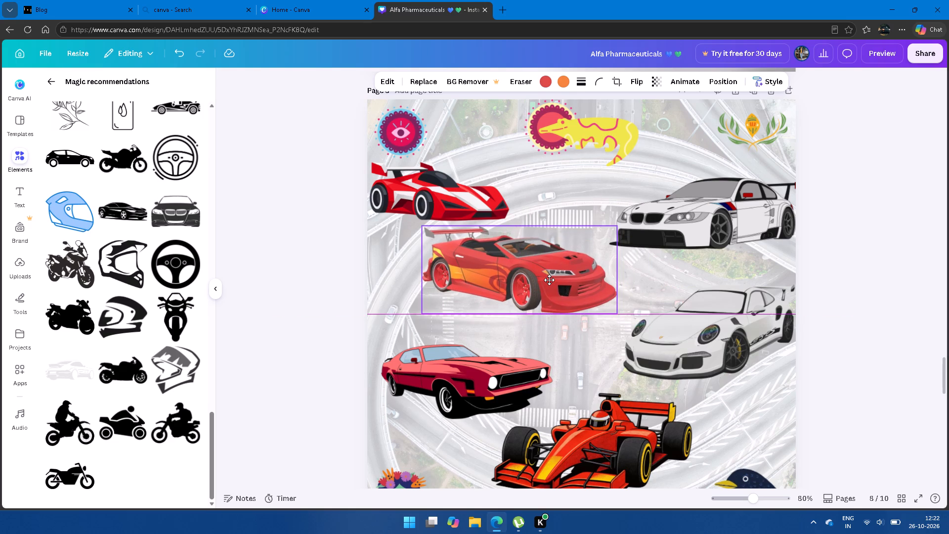
pyautogui.moveTo(549, 280); pyautogui.dragTo(538, 283)
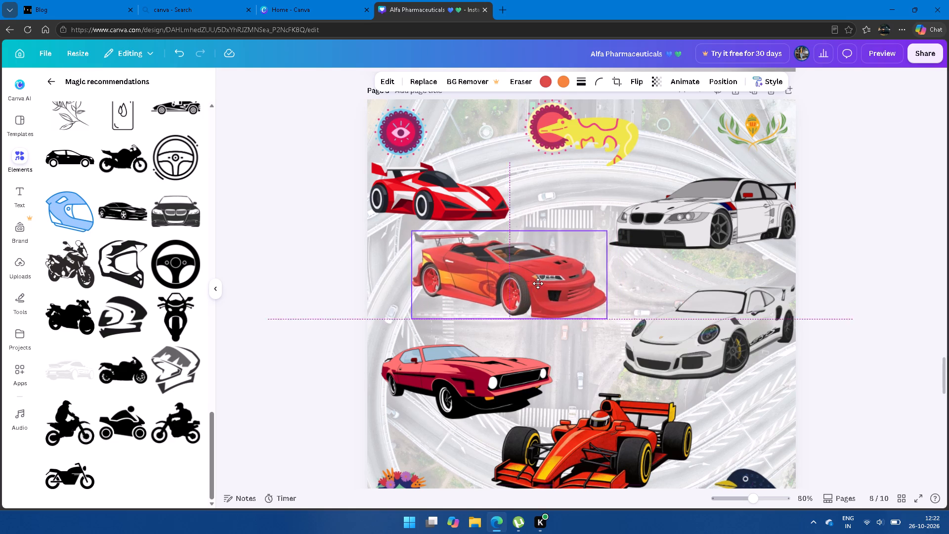
pyautogui.moveTo(538, 283); pyautogui.dragTo(530, 279)
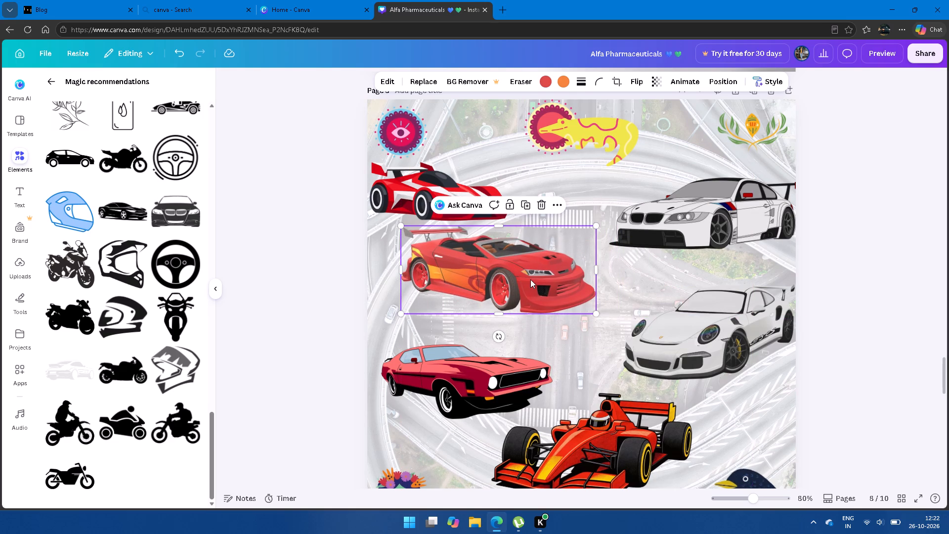
pyautogui.moveTo(594, 315); pyautogui.dragTo(631, 327)
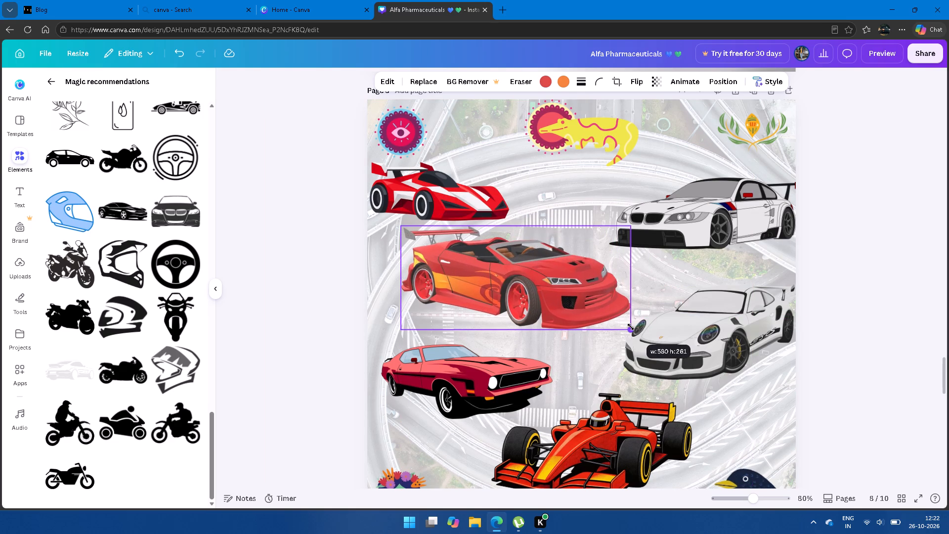
pyautogui.moveTo(631, 327); pyautogui.dragTo(623, 322)
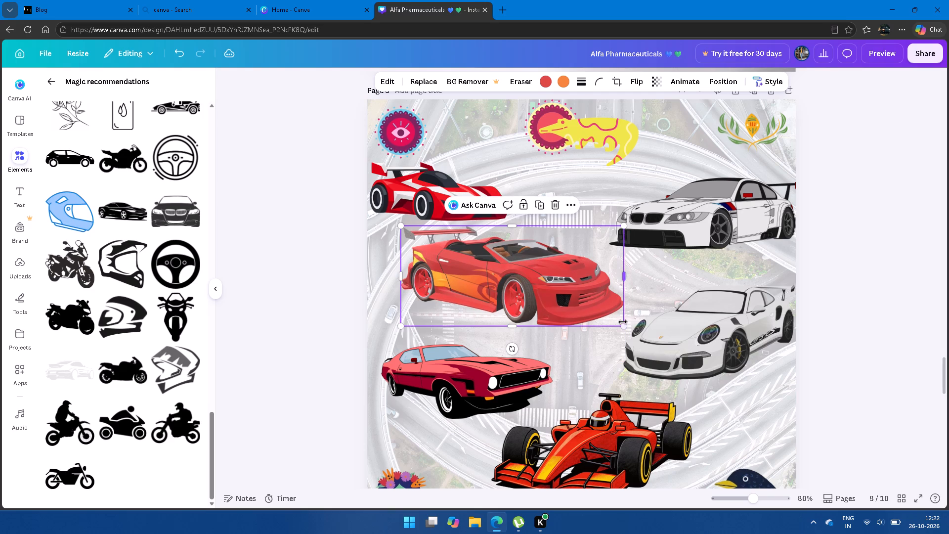
pyautogui.click(542, 291)
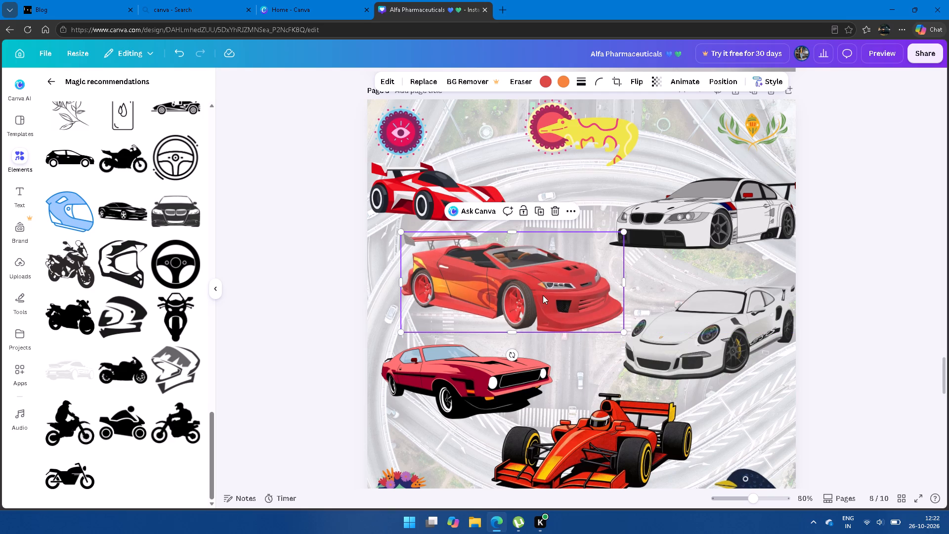
# Enlarge the white BMW proportionally from its lower-left corner, towards the red convertible.
pyautogui.click(716, 219)
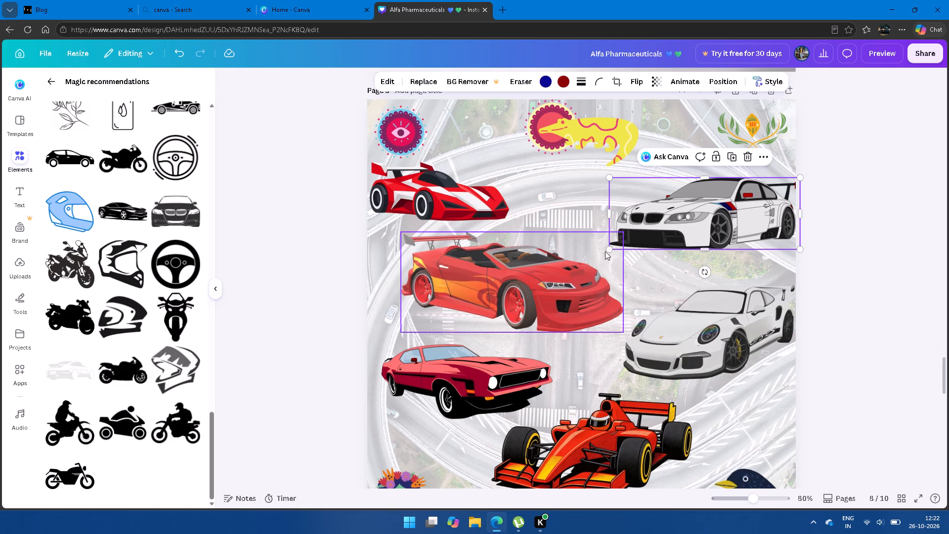
pyautogui.moveTo(607, 250); pyautogui.dragTo(573, 271)
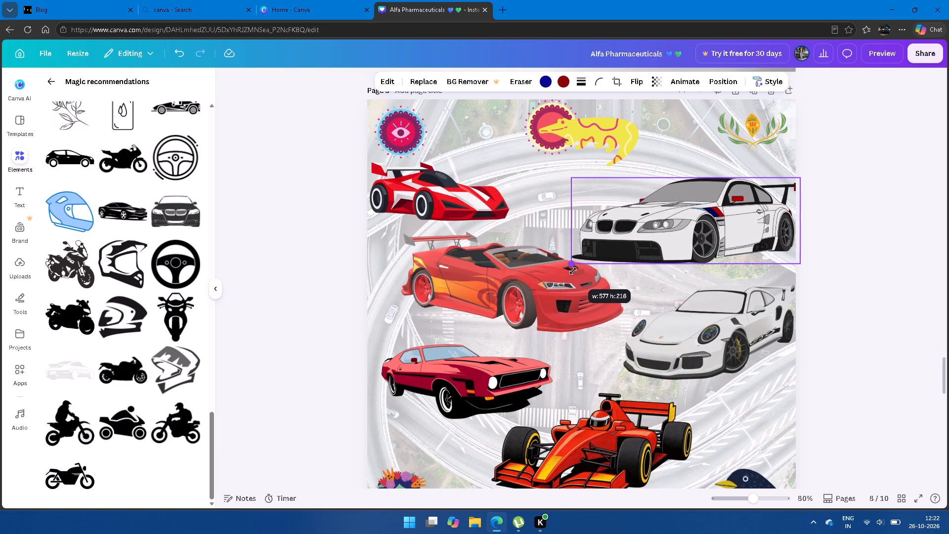
pyautogui.moveTo(573, 271); pyautogui.dragTo(582, 264)
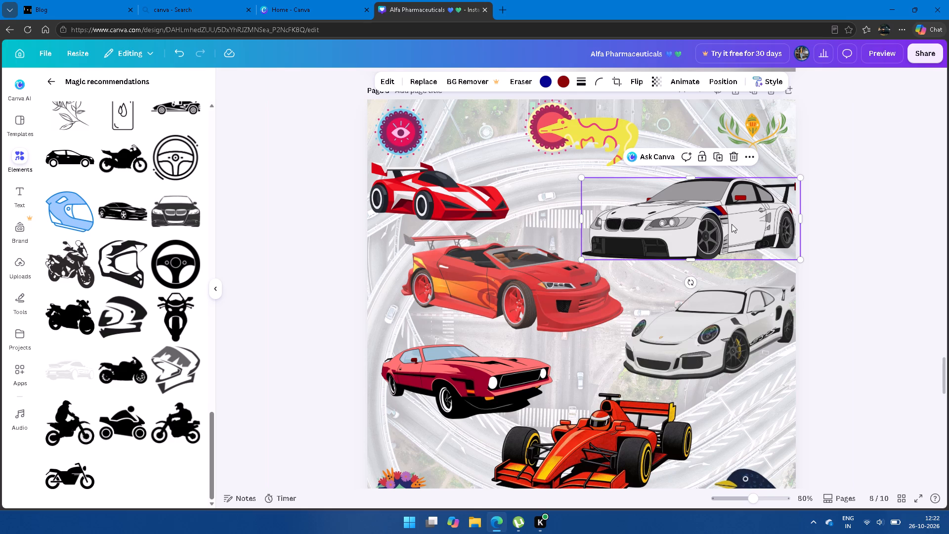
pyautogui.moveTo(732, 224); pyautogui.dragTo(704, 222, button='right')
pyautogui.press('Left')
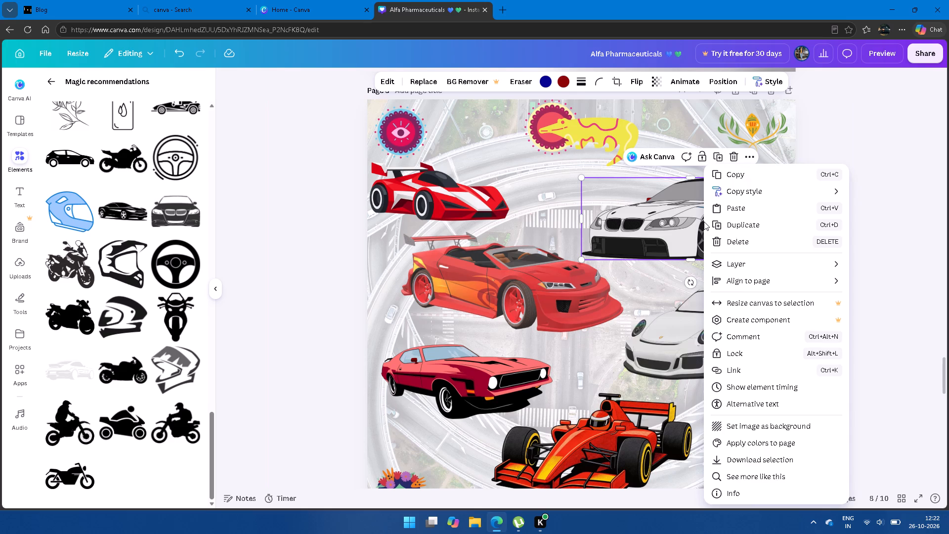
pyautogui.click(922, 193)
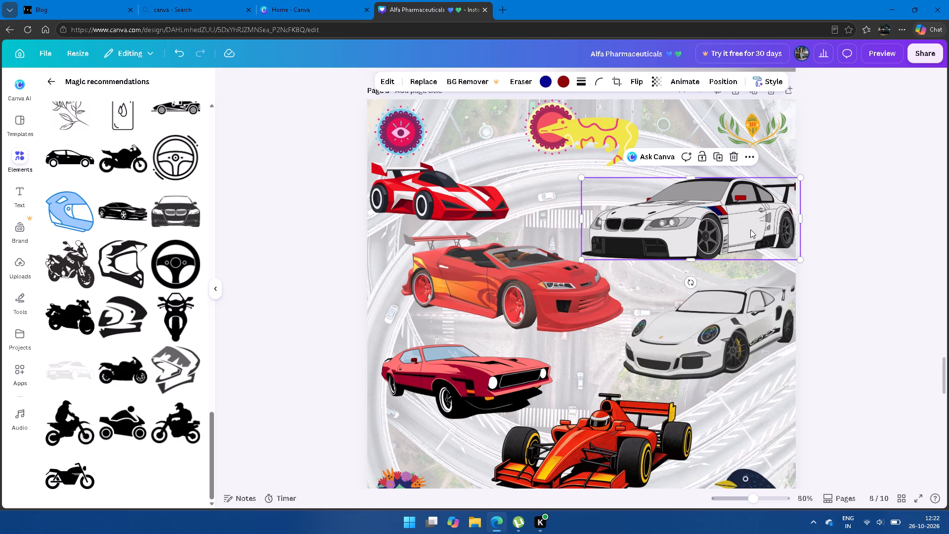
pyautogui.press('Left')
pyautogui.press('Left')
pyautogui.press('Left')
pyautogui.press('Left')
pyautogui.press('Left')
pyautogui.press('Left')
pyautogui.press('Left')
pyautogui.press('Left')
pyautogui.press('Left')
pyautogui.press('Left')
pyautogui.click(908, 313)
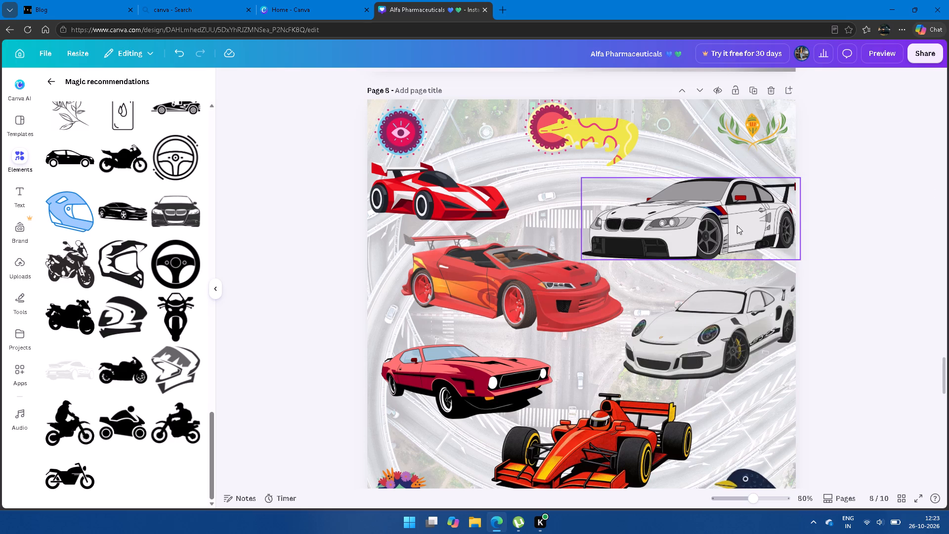
# Nudge the white BMW left until it fits inside the page's right edge, and up until level with the red-and-white race car.
pyautogui.click(738, 225)
pyautogui.press('Left')
pyautogui.press('Left')
pyautogui.press('Left')
pyautogui.press('Left')
pyautogui.press('Left')
pyautogui.press('Left')
pyautogui.press('Left')
pyautogui.press('Left')
pyautogui.press('Left')
pyautogui.press('Left')
pyautogui.press('Left')
pyautogui.press('Left')
pyautogui.press('Left')
pyautogui.press('Left')
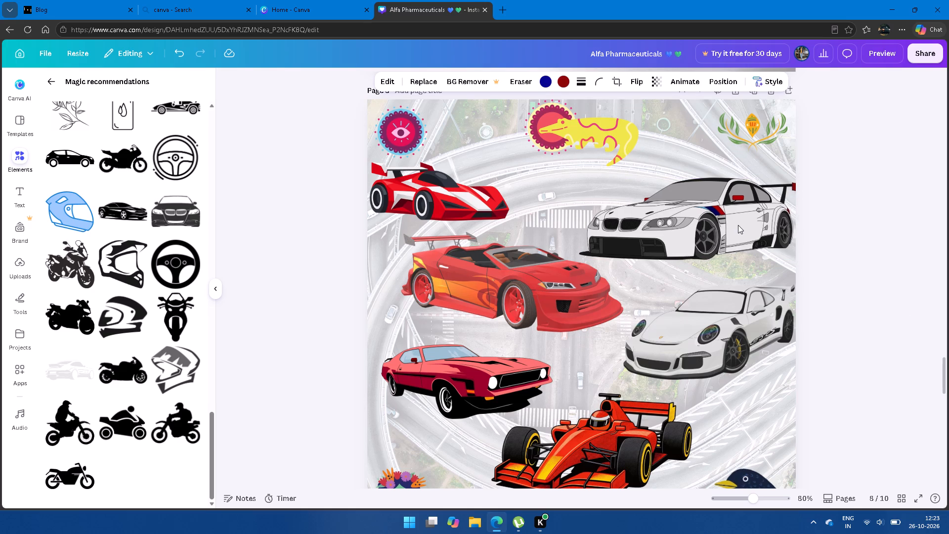
pyautogui.press('Left')
pyautogui.press('Left')
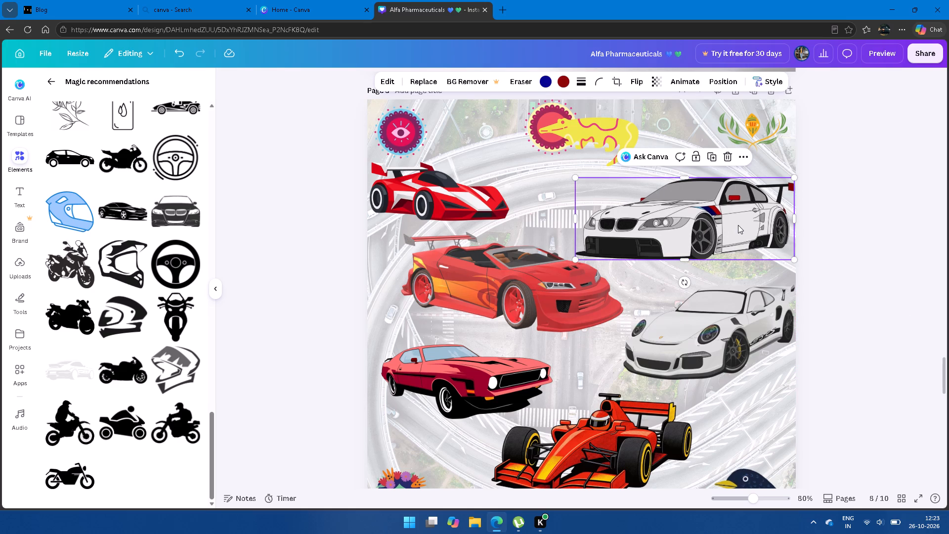
pyautogui.press('Left')
pyautogui.press('Left')
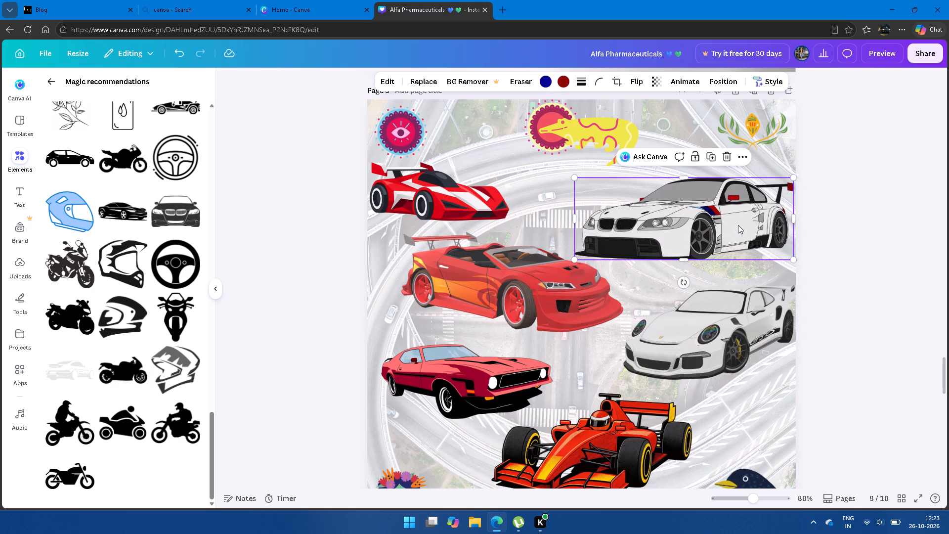
pyautogui.press('Up')
pyautogui.press('Up')
pyautogui.press('Up')
pyautogui.press('Up')
pyautogui.press('Up')
pyautogui.press('Up')
pyautogui.press('Up')
pyautogui.press('Up')
pyautogui.press('Up')
pyautogui.press('Up')
pyautogui.press('Up')
pyautogui.press('Up')
pyautogui.press('Up')
pyautogui.press('Up')
pyautogui.press('Up')
pyautogui.press('Up')
pyautogui.press('Up')
pyautogui.press('Up')
pyautogui.press('Up')
pyautogui.press('Up')
pyautogui.press('Up')
pyautogui.press('Up')
pyautogui.press('Up')
pyautogui.press('Up')
pyautogui.press('Up')
pyautogui.press('Up')
pyautogui.press('Up')
pyautogui.press('Up')
pyautogui.press('Up')
pyautogui.press('Up')
pyautogui.press('Up')
pyautogui.press('Up')
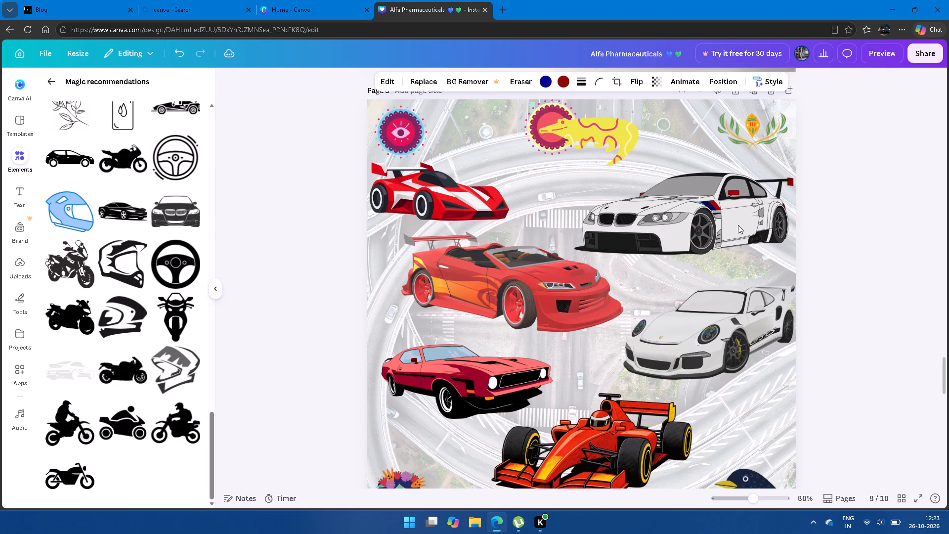
pyautogui.press('Up')
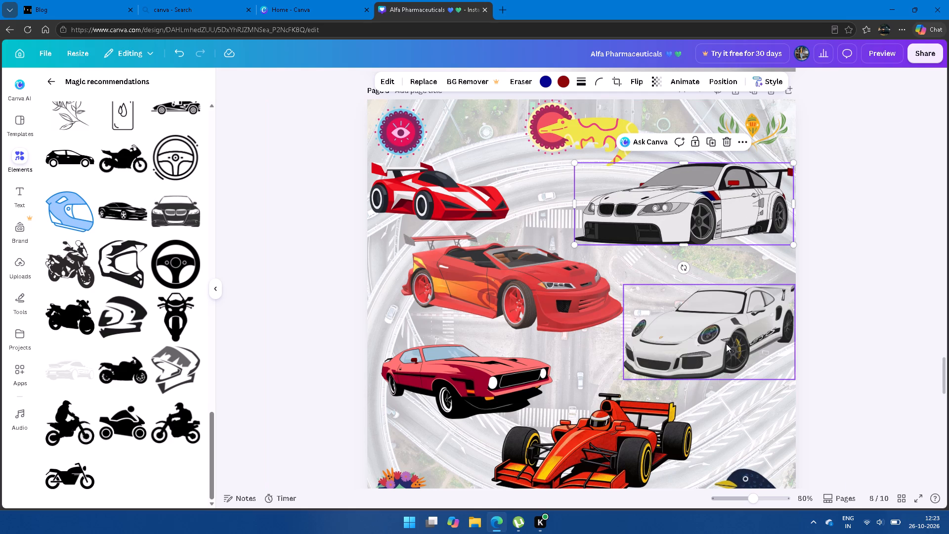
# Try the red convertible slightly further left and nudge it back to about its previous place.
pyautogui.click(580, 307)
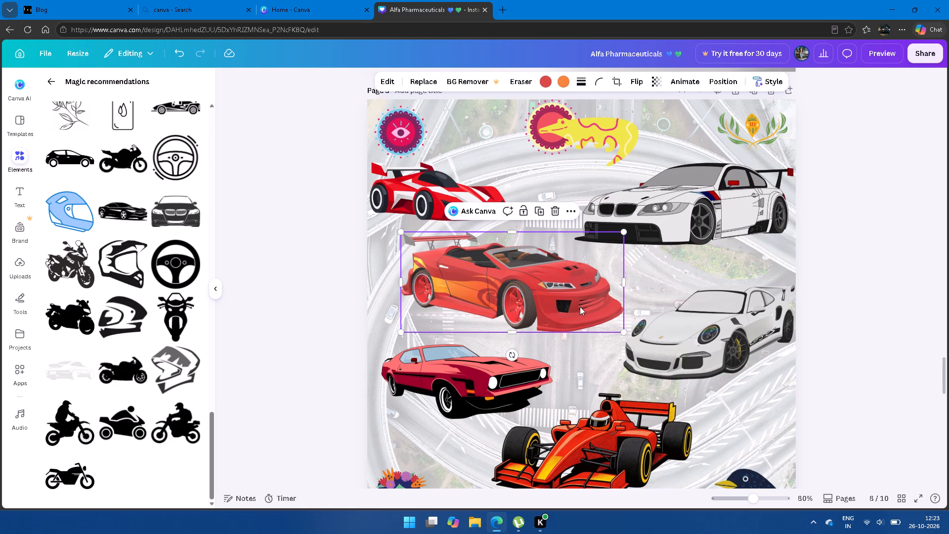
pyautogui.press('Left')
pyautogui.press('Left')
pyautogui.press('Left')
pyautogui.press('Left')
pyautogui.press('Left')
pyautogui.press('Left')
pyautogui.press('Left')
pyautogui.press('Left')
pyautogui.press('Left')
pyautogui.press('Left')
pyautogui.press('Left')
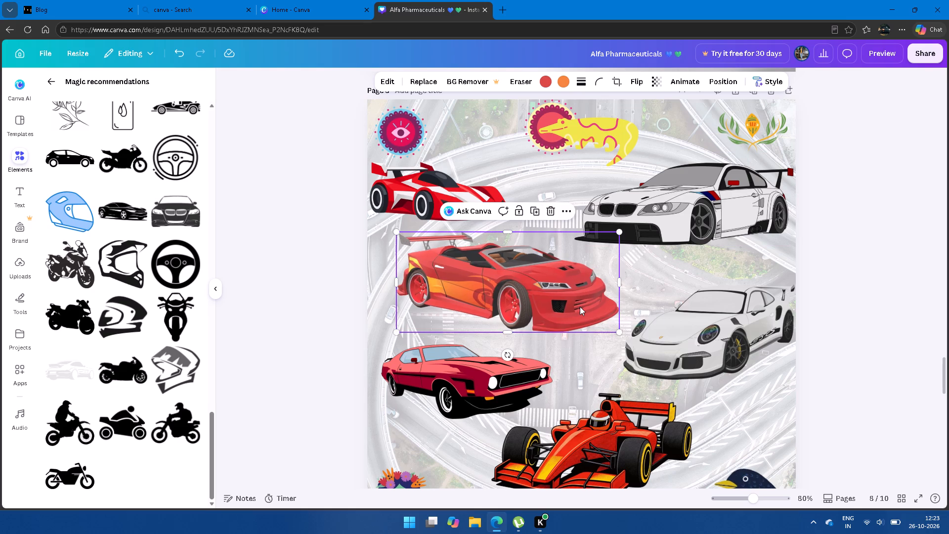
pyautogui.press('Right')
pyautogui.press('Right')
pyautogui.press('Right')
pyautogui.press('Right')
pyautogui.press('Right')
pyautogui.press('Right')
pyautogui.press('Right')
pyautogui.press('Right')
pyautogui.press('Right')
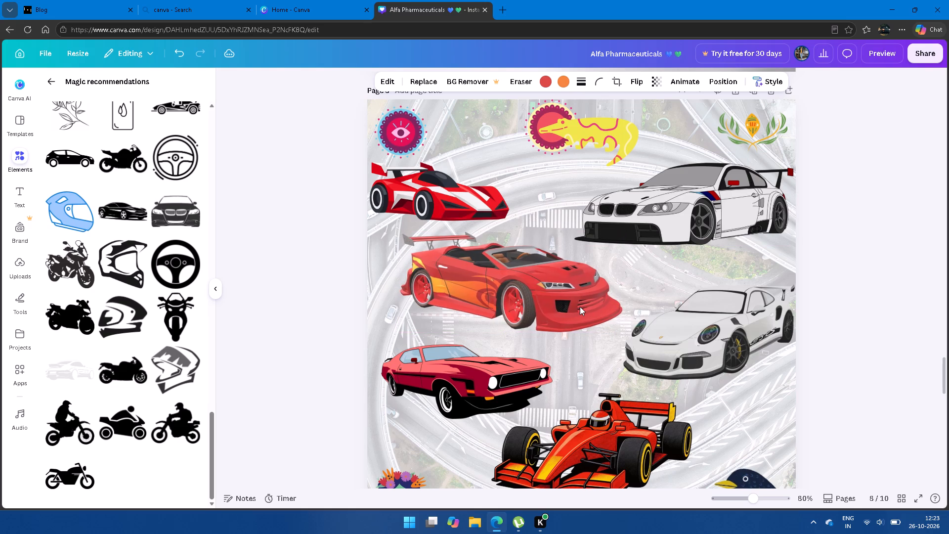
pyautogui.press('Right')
# Enlarge the white Porsche slightly from its lower-left corner, towards the red convertible, and nudge it up a touch.
pyautogui.click(763, 319)
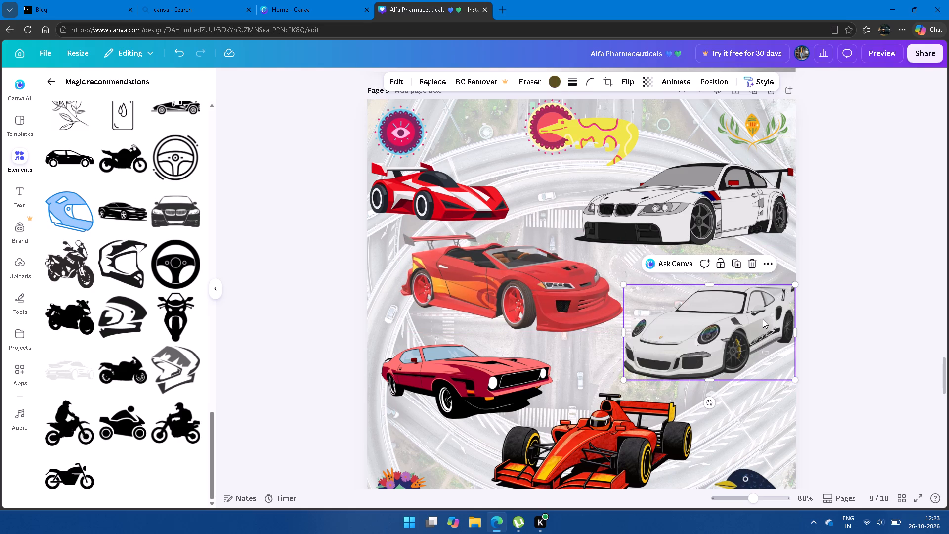
pyautogui.moveTo(621, 378); pyautogui.dragTo(608, 387)
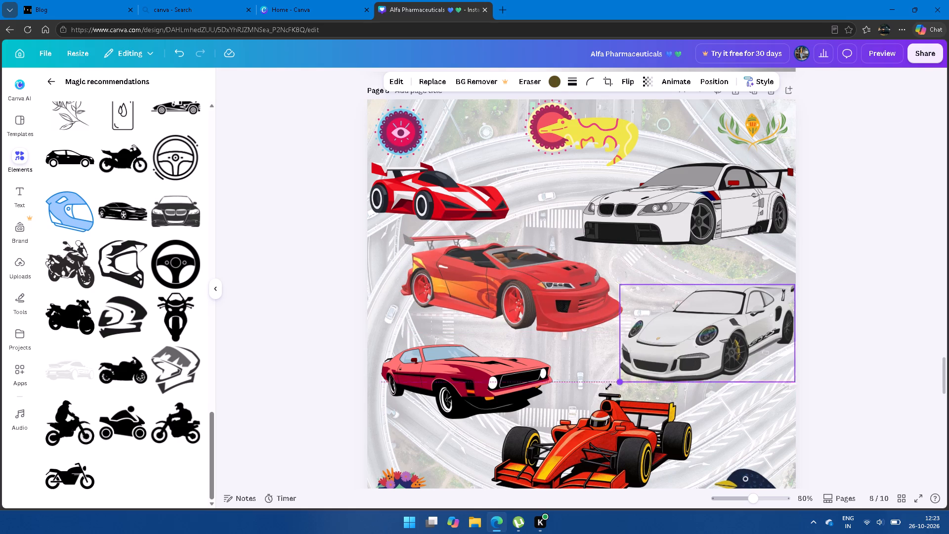
pyautogui.moveTo(608, 387); pyautogui.dragTo(608, 386)
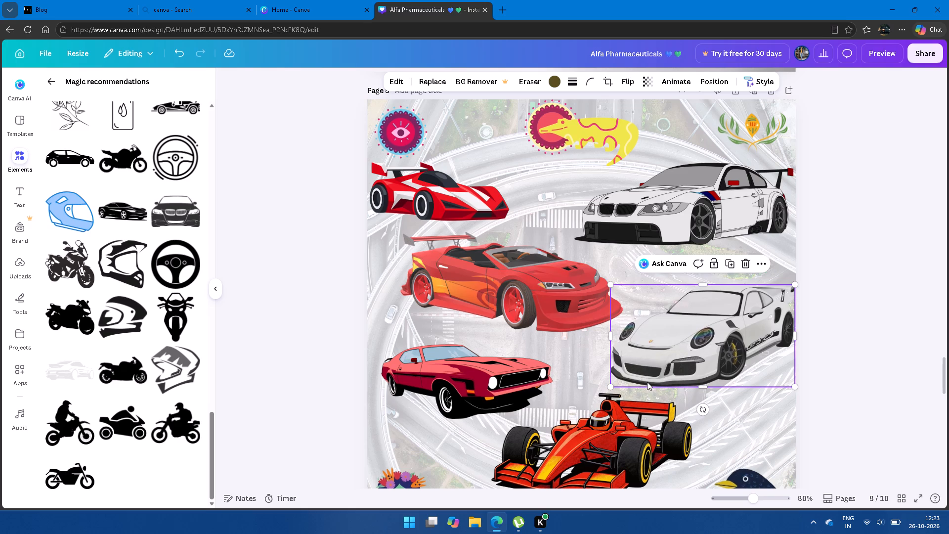
pyautogui.press('Up')
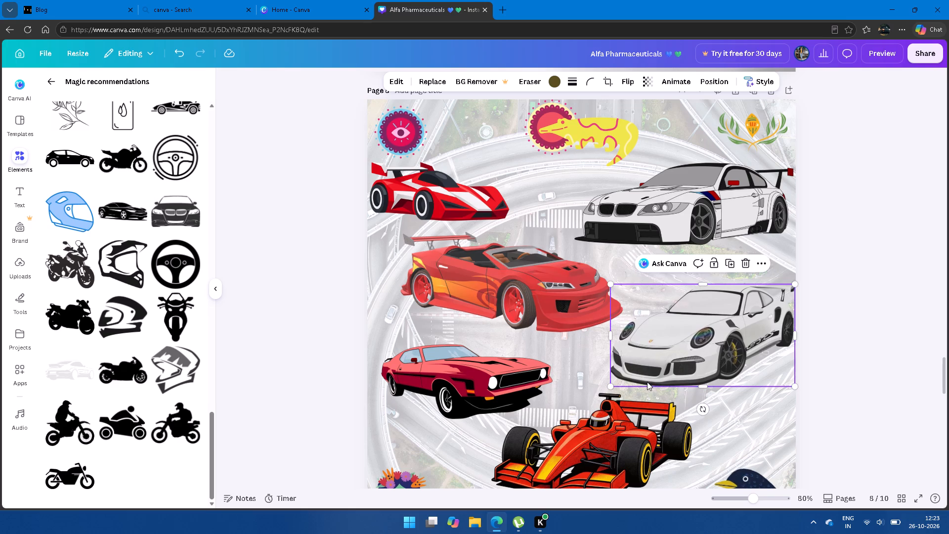
pyautogui.scroll(-3, 670, 348)
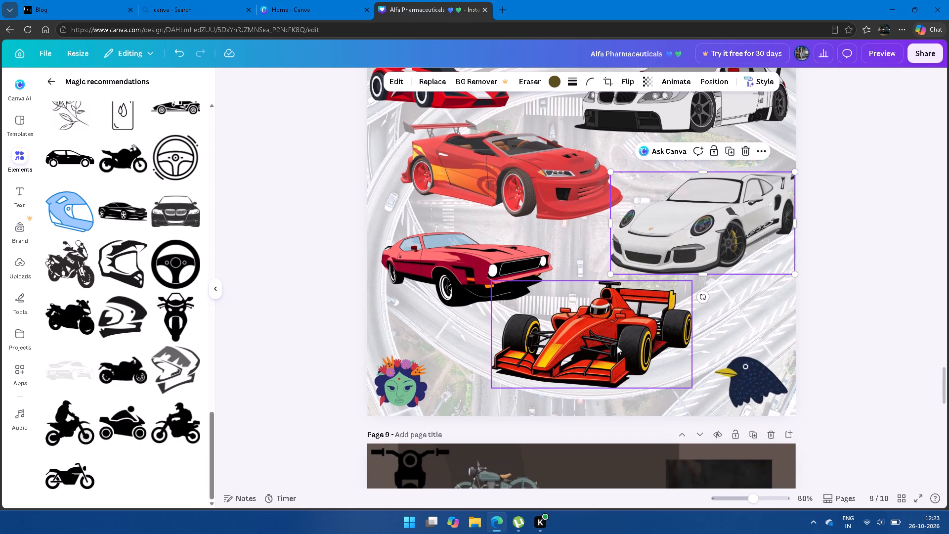
# Nudge the red Formula race car down slightly, away from the white Porsche and the red muscle car.
pyautogui.click(617, 346)
pyautogui.press('Down')
pyautogui.press('Down')
pyautogui.press('Down')
pyautogui.press('Down')
pyautogui.press('Down')
pyautogui.press('Down')
pyautogui.press('Down')
pyautogui.press('Down')
pyautogui.press('Down')
pyautogui.press('Down')
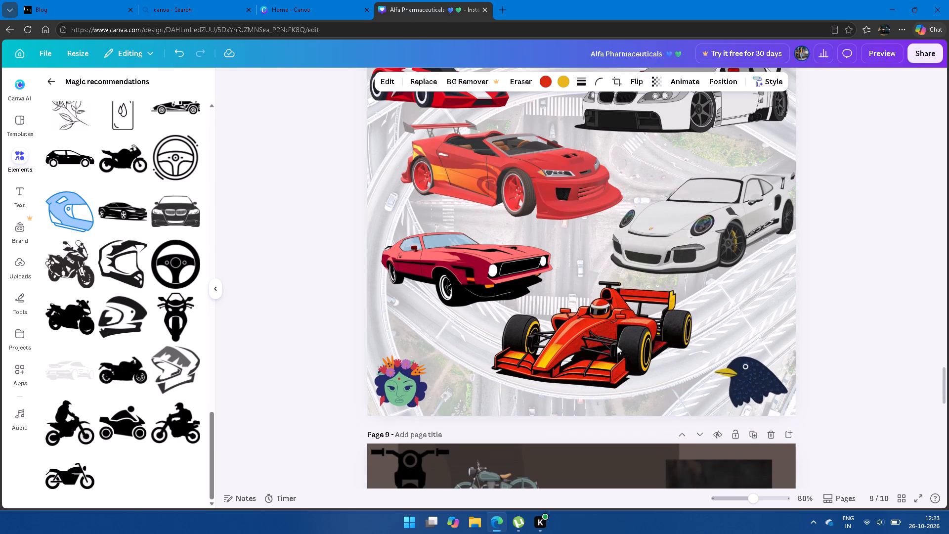
pyautogui.press('Down')
pyautogui.press('Down')
pyautogui.press('Down')
pyautogui.press('Down')
pyautogui.press('Down')
pyautogui.press('Down')
pyautogui.press('Down')
pyautogui.press('Down')
pyautogui.press('Down')
pyautogui.press('Down')
pyautogui.press('Down')
pyautogui.press('Down')
pyautogui.press('Down')
pyautogui.press('Down')
pyautogui.press('Down')
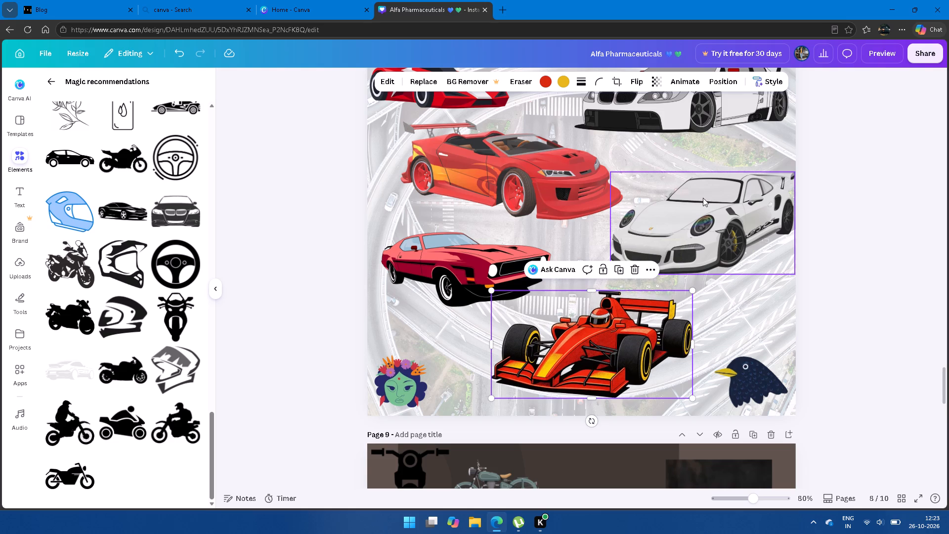
# Enlarge the red muscle car proportionally from its lower-right corner to about 470 wide by 205 high.
pyautogui.click(478, 261)
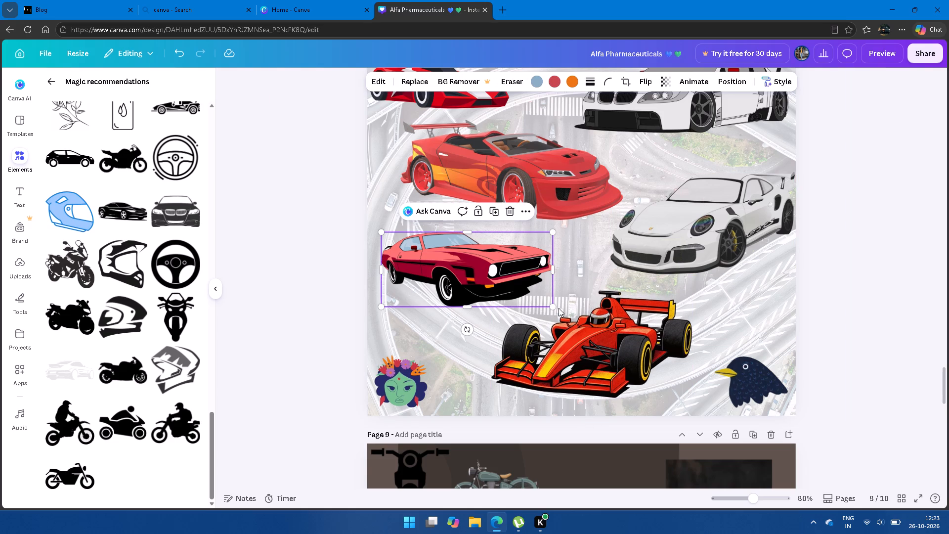
pyautogui.moveTo(549, 309); pyautogui.dragTo(571, 324)
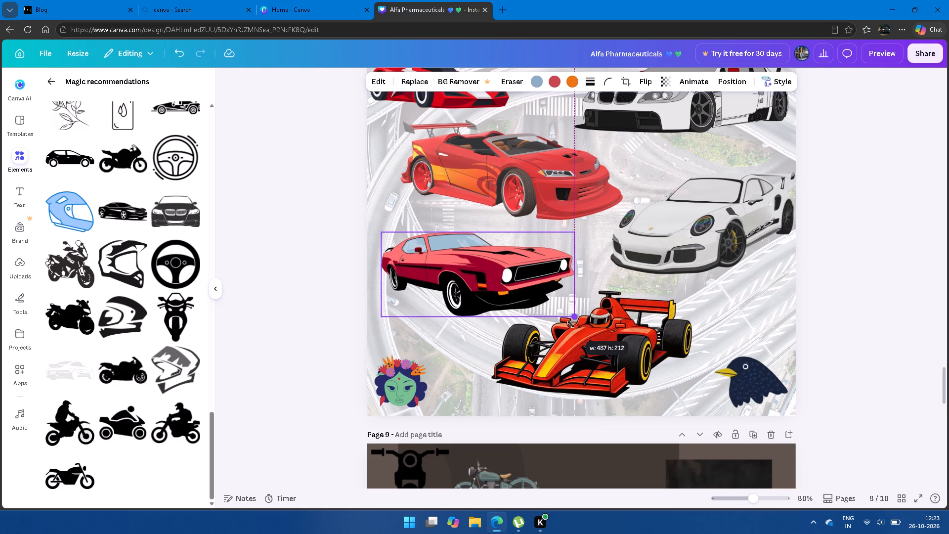
pyautogui.moveTo(571, 324); pyautogui.dragTo(563, 316)
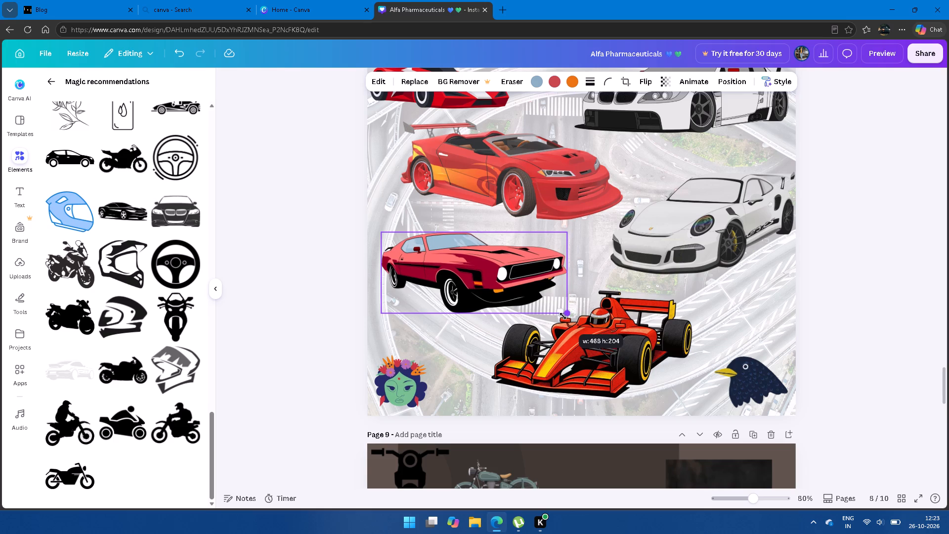
pyautogui.moveTo(563, 316); pyautogui.dragTo(564, 317)
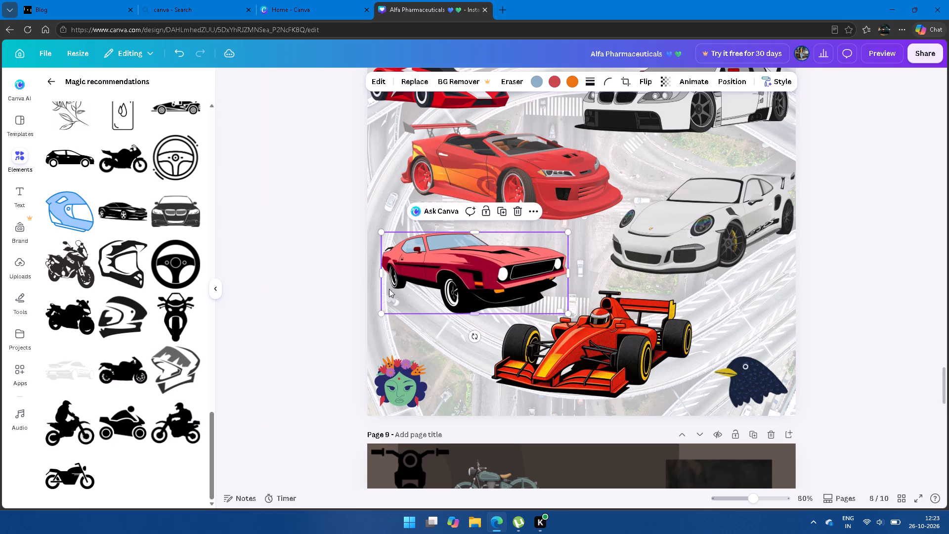
pyautogui.click(327, 285)
# Move the red muscle car left until its left edge aligns with the red-and-white race car's, keeping it just below the red convertible.
pyautogui.click(479, 282)
pyautogui.moveTo(479, 282); pyautogui.dragTo(467, 280)
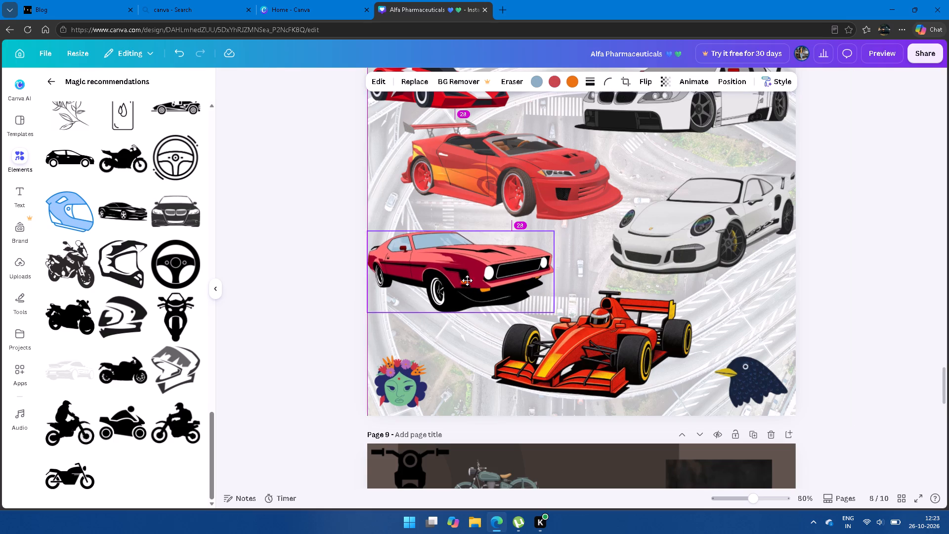
pyautogui.moveTo(467, 280); pyautogui.dragTo(469, 281)
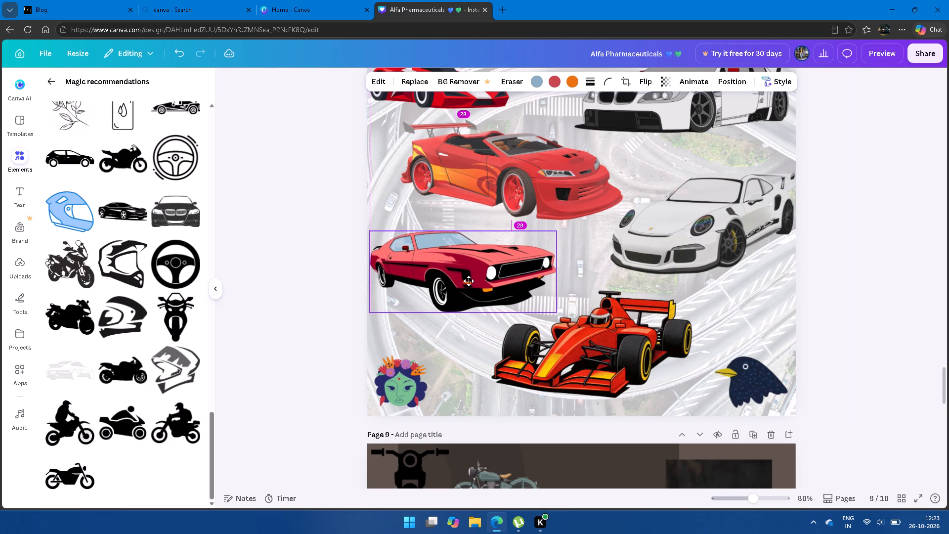
pyautogui.moveTo(469, 281); pyautogui.dragTo(468, 281)
pyautogui.moveTo(468, 281); pyautogui.dragTo(469, 287)
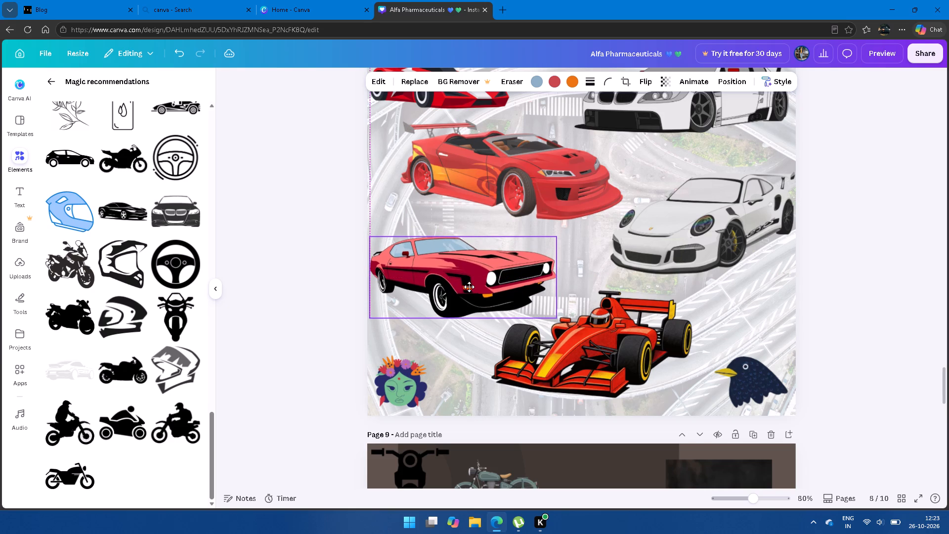
pyautogui.moveTo(469, 287); pyautogui.dragTo(468, 283)
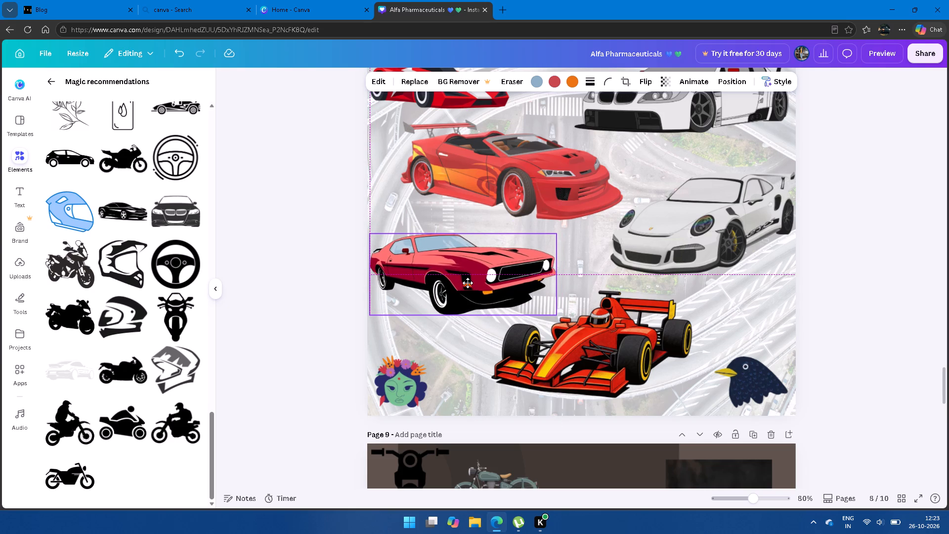
pyautogui.moveTo(468, 283); pyautogui.dragTo(468, 291)
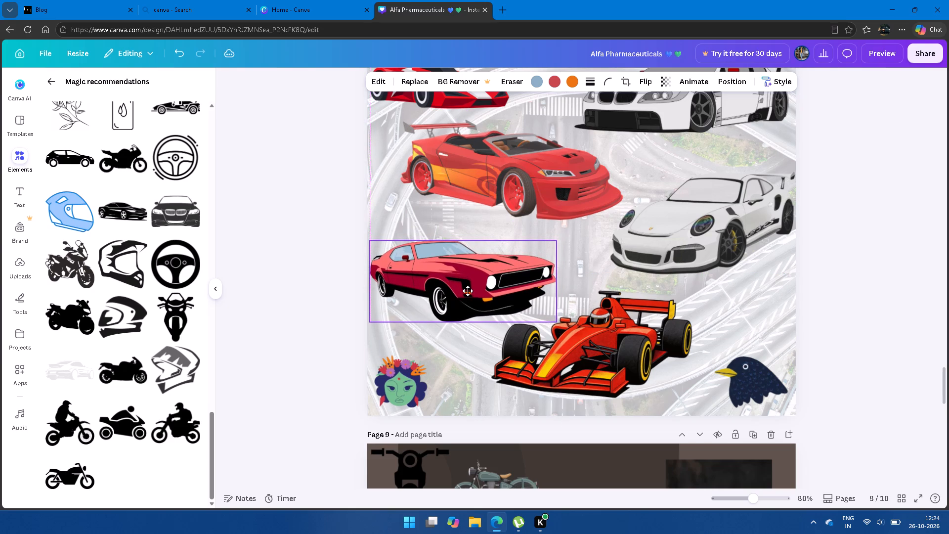
pyautogui.moveTo(468, 291); pyautogui.dragTo(468, 286)
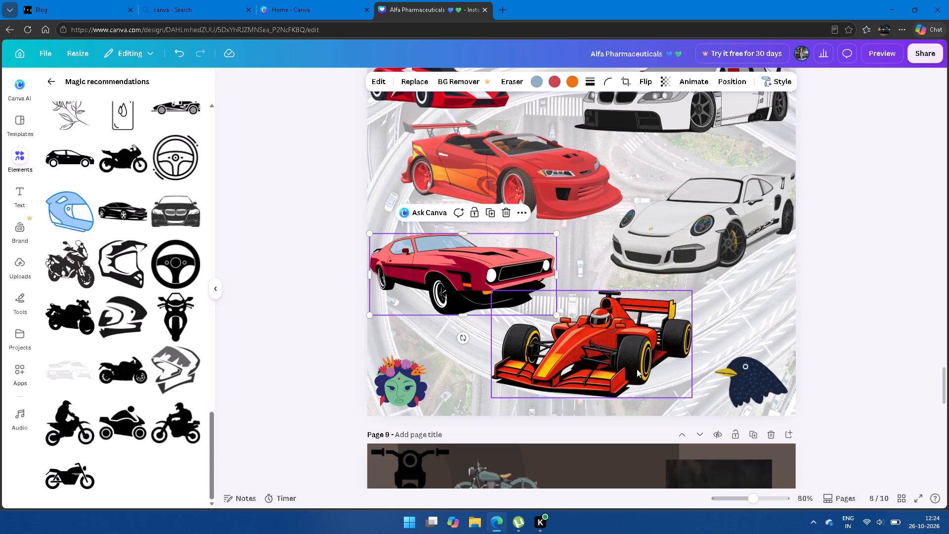
# Enlarge the red Formula race car from its lower-left corner to about 590 by 315, reaching the page's bottom edge.
pyautogui.click(597, 352)
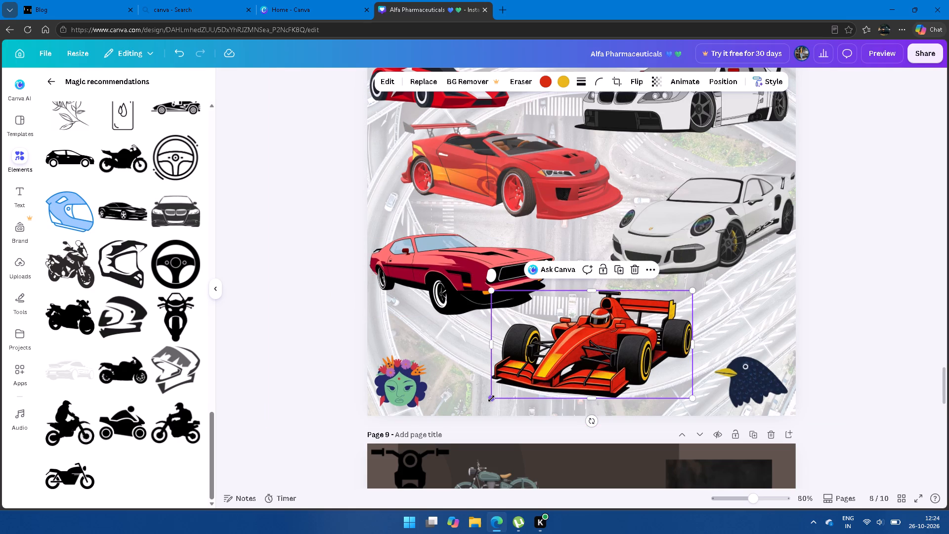
pyautogui.moveTo(491, 398); pyautogui.dragTo(474, 412, button='right')
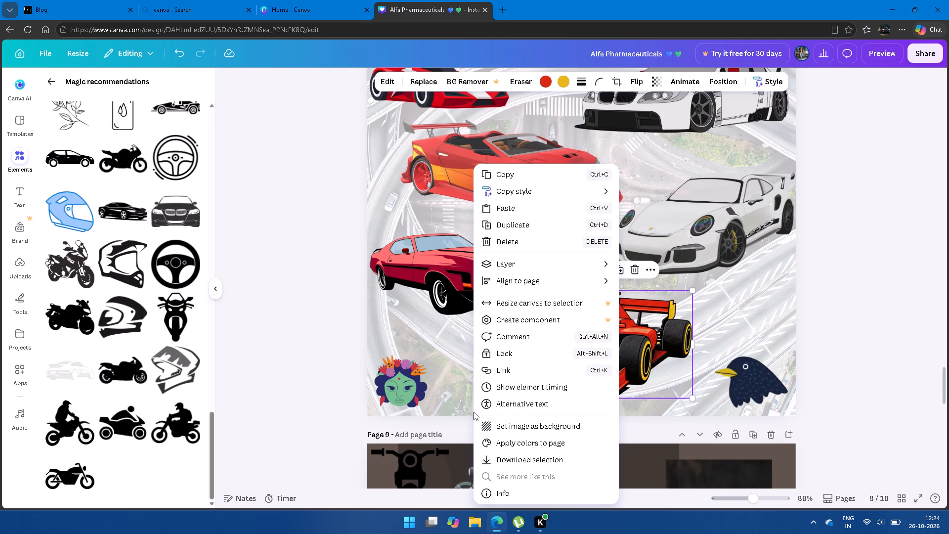
pyautogui.click(336, 382)
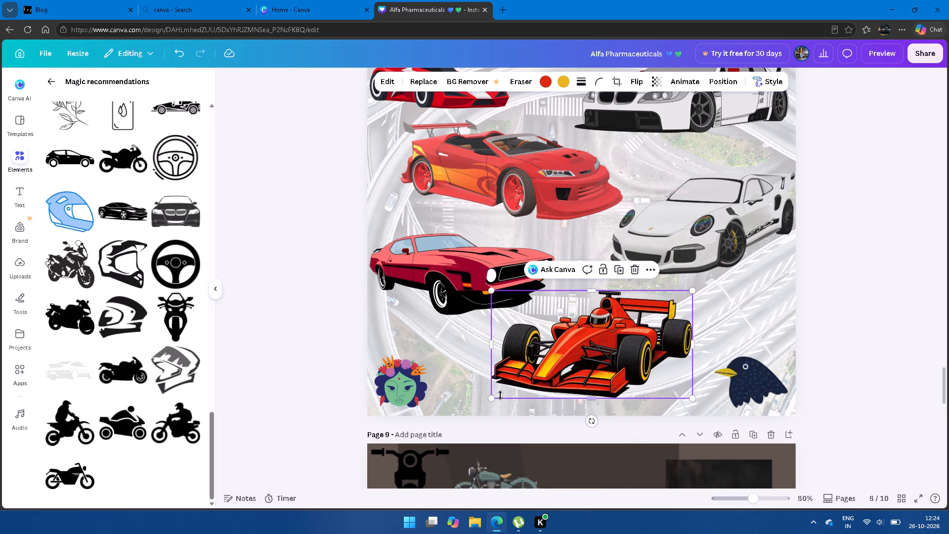
pyautogui.moveTo(490, 400); pyautogui.dragTo(475, 415)
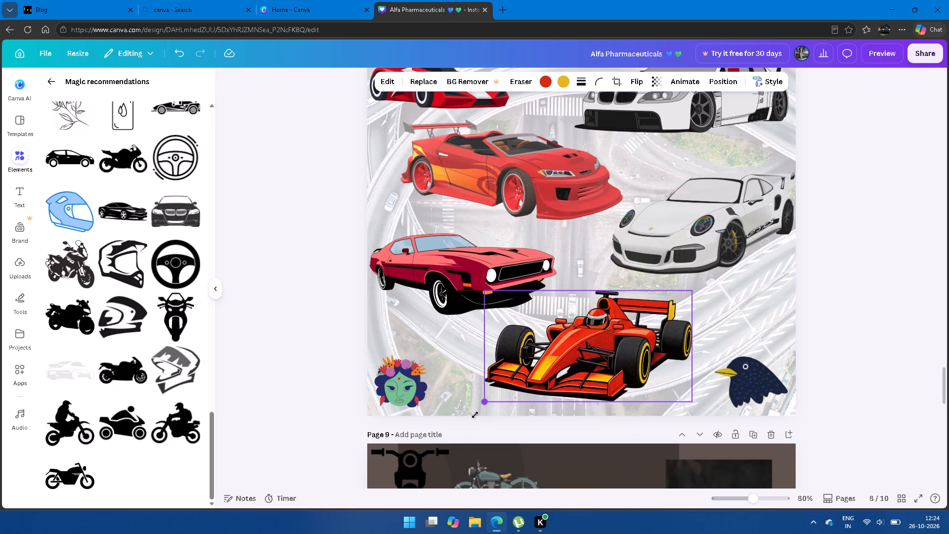
pyautogui.moveTo(475, 415); pyautogui.dragTo(462, 428)
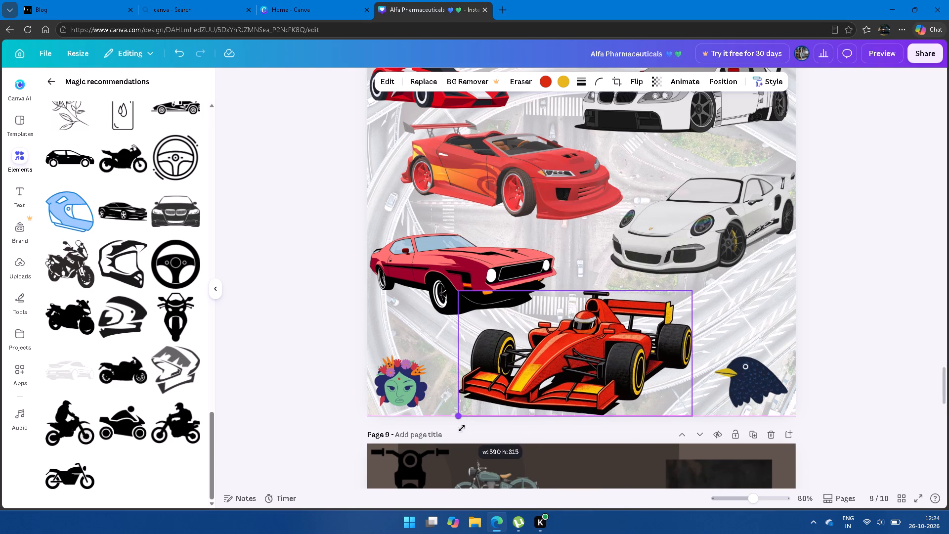
pyautogui.moveTo(462, 428); pyautogui.dragTo(460, 429)
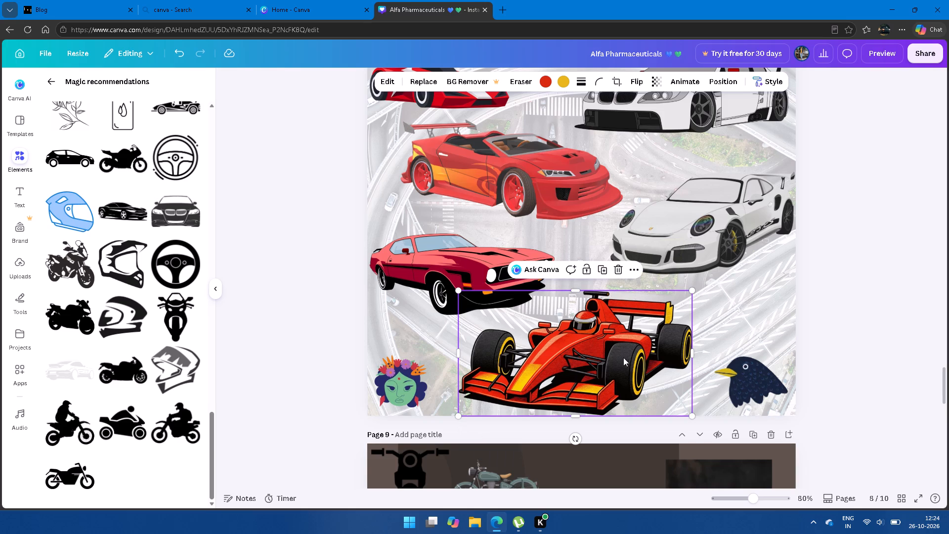
# Move the red Formula race car right and up until it sits just below the white Porsche, partly overlapping the bird.
pyautogui.moveTo(622, 354); pyautogui.dragTo(642, 345, button='right')
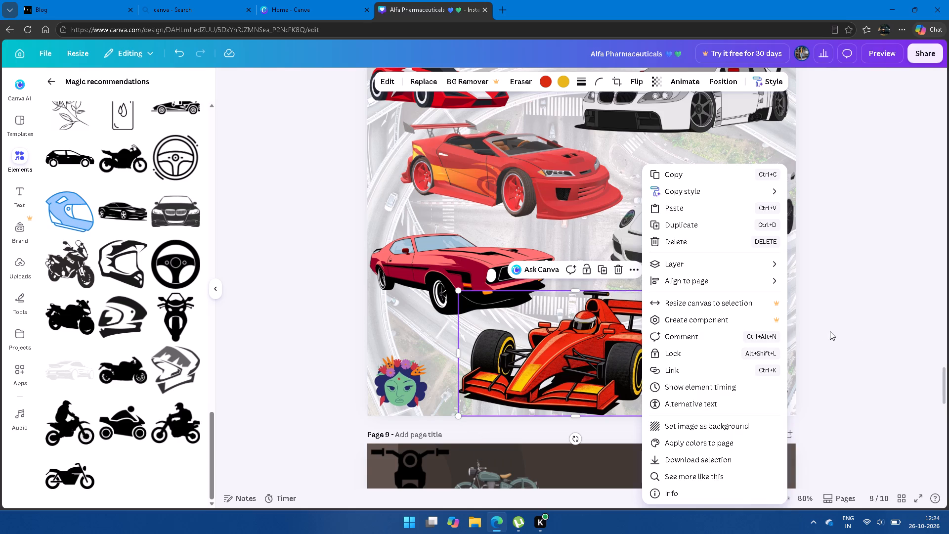
pyautogui.click(858, 330)
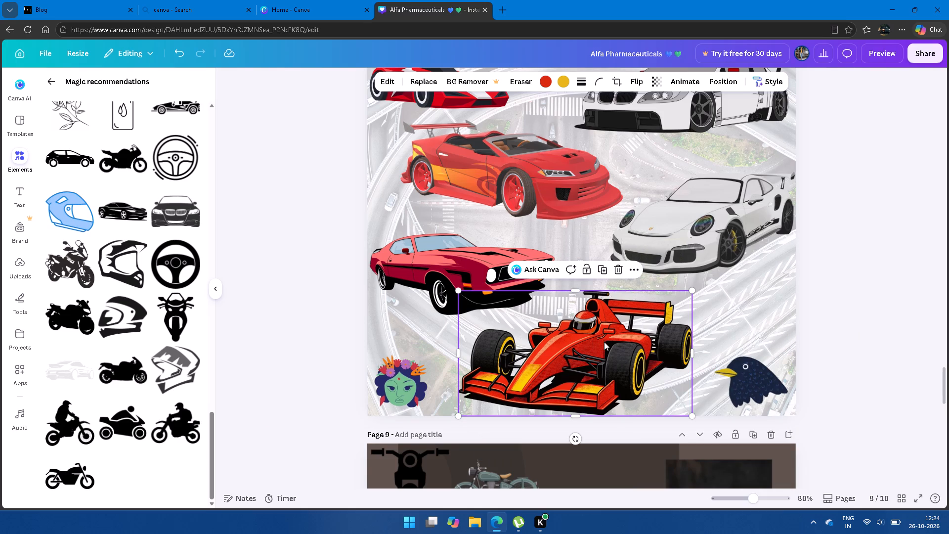
pyautogui.moveTo(604, 342); pyautogui.dragTo(624, 336)
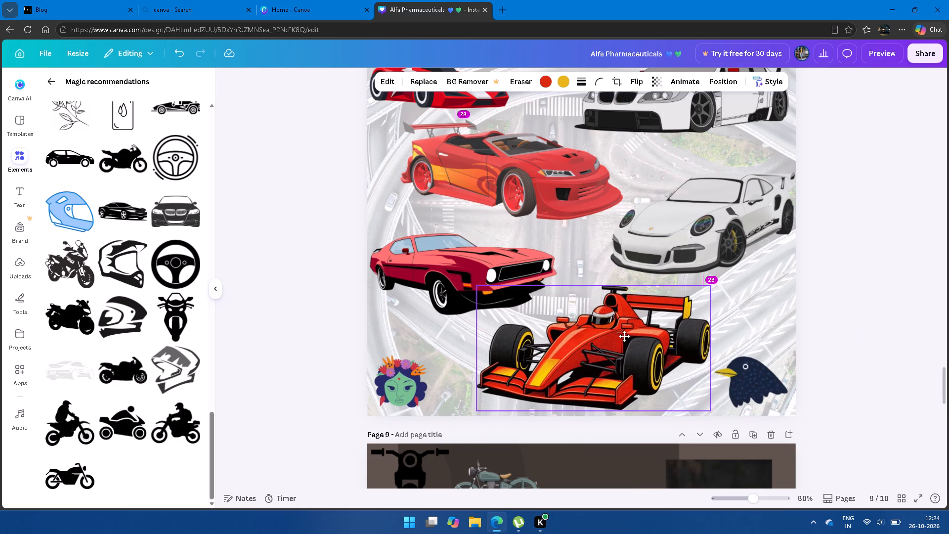
pyautogui.moveTo(624, 336); pyautogui.dragTo(644, 338)
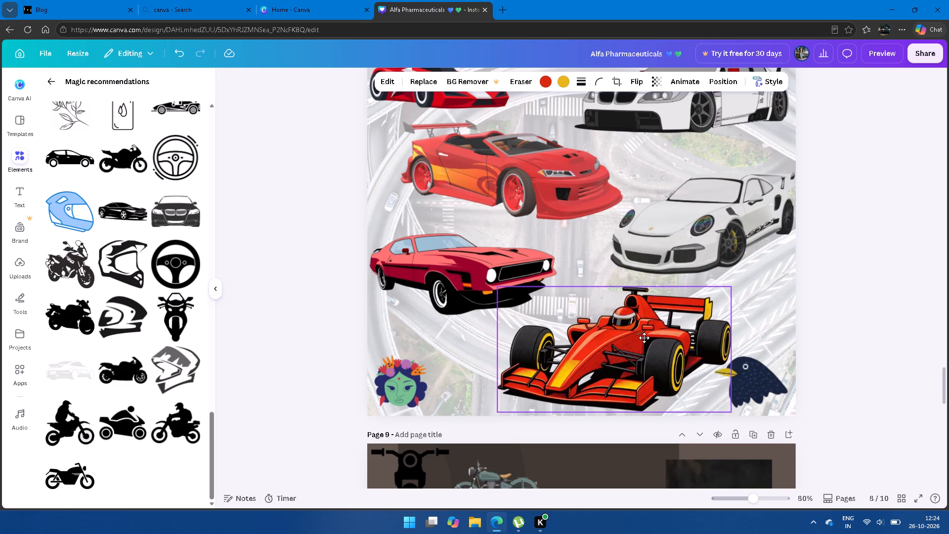
pyautogui.moveTo(644, 338); pyautogui.dragTo(641, 335)
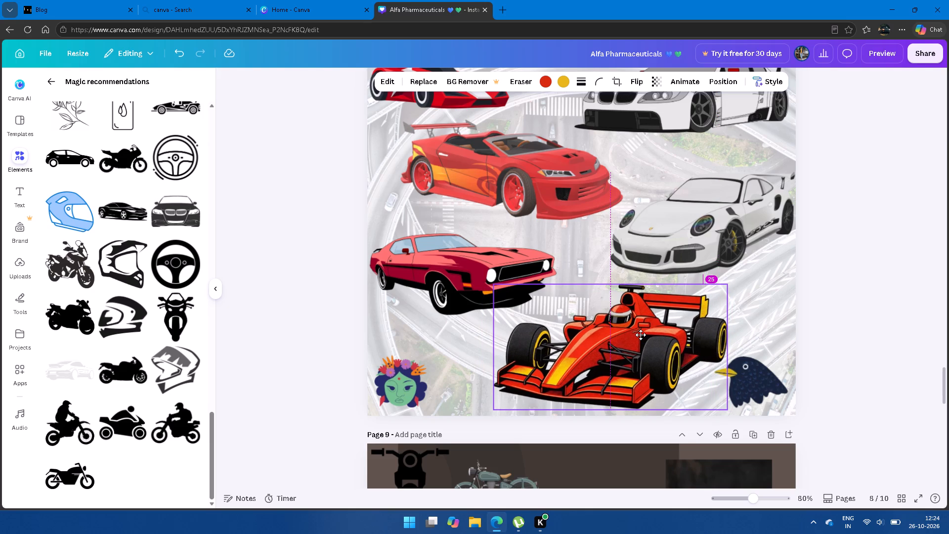
pyautogui.moveTo(641, 335); pyautogui.dragTo(641, 342)
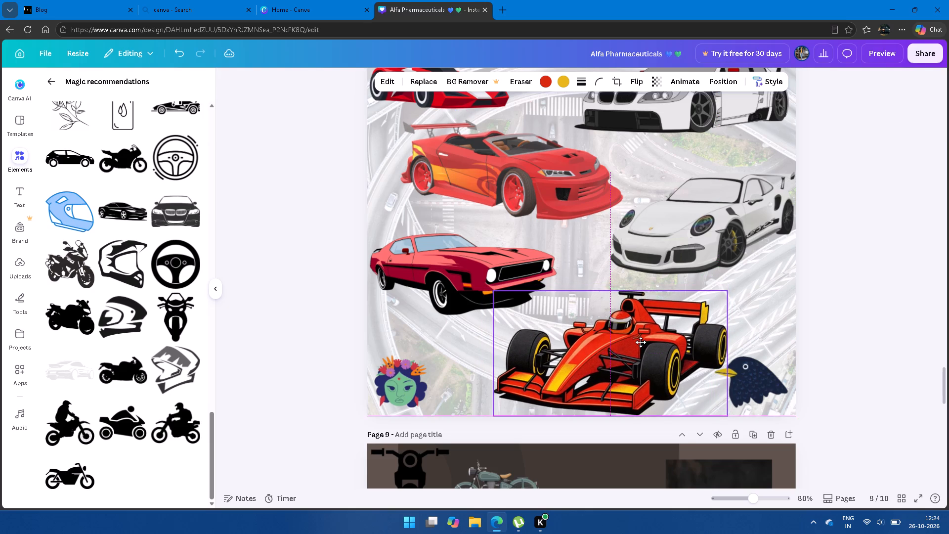
pyautogui.moveTo(641, 342); pyautogui.dragTo(640, 338)
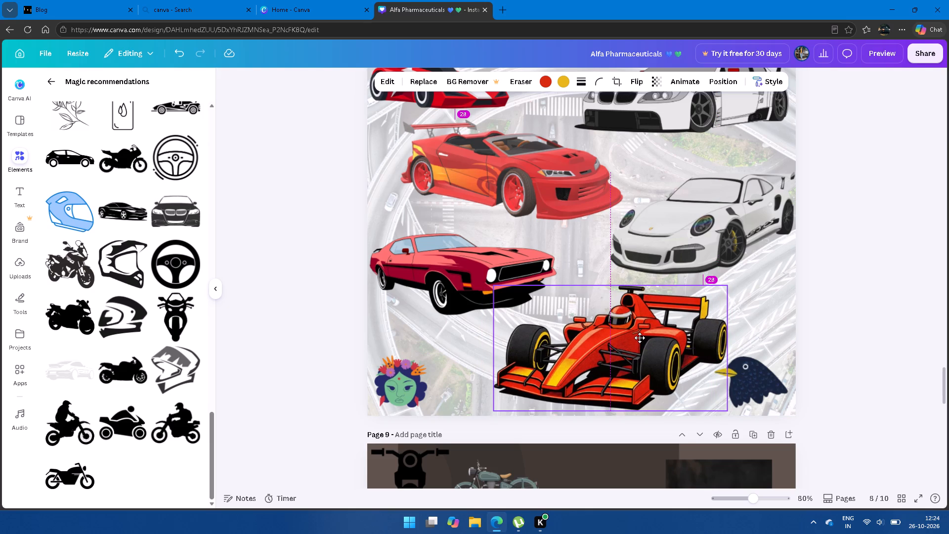
pyautogui.moveTo(640, 338); pyautogui.dragTo(632, 337)
pyautogui.moveTo(640, 337); pyautogui.dragTo(651, 344)
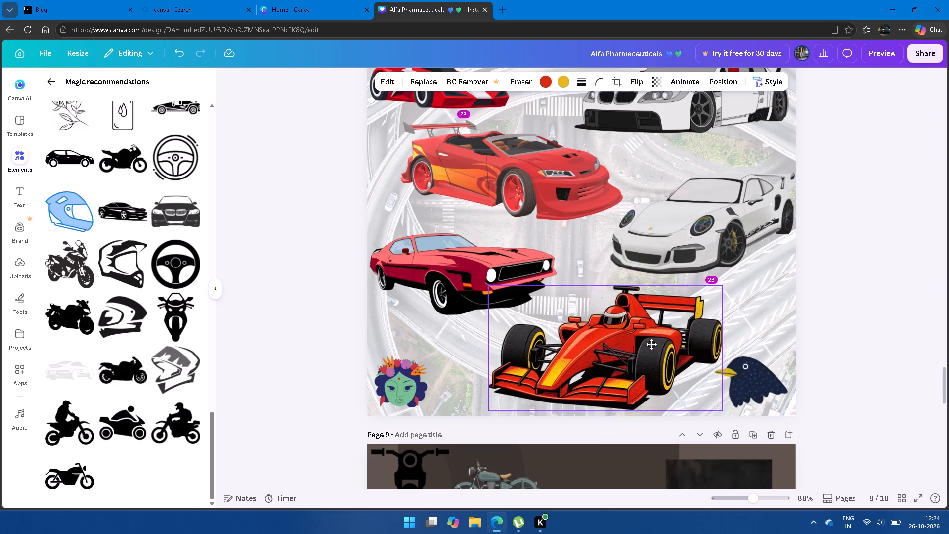
pyautogui.moveTo(651, 344); pyautogui.dragTo(646, 337)
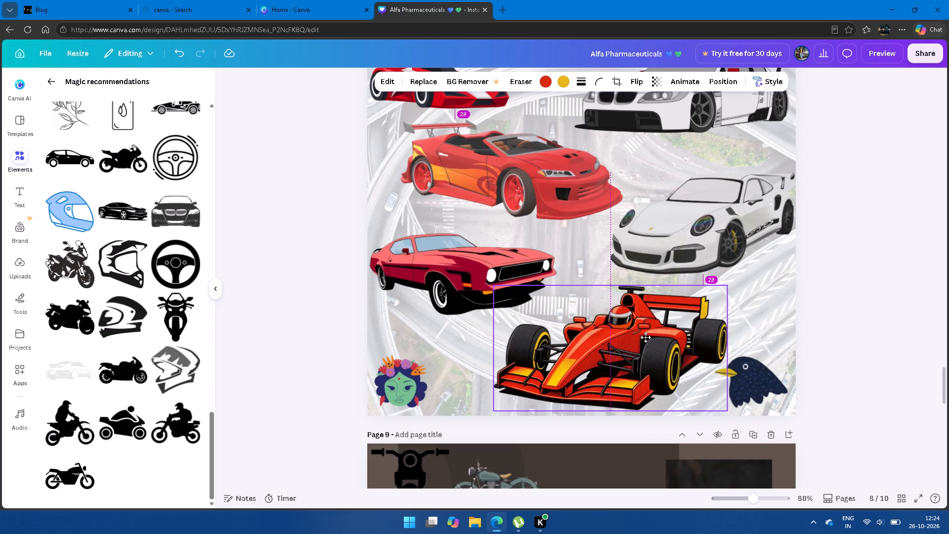
pyautogui.moveTo(646, 337); pyautogui.dragTo(677, 316)
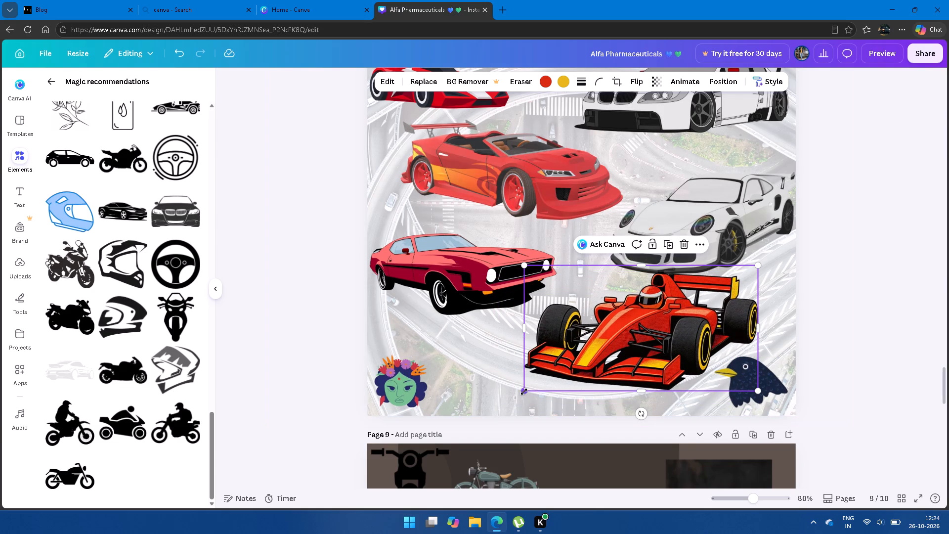
# Enlarge the red Formula race car from its lower-left corner to about 645 wide by 345 high.
pyautogui.moveTo(524, 389); pyautogui.dragTo(506, 405)
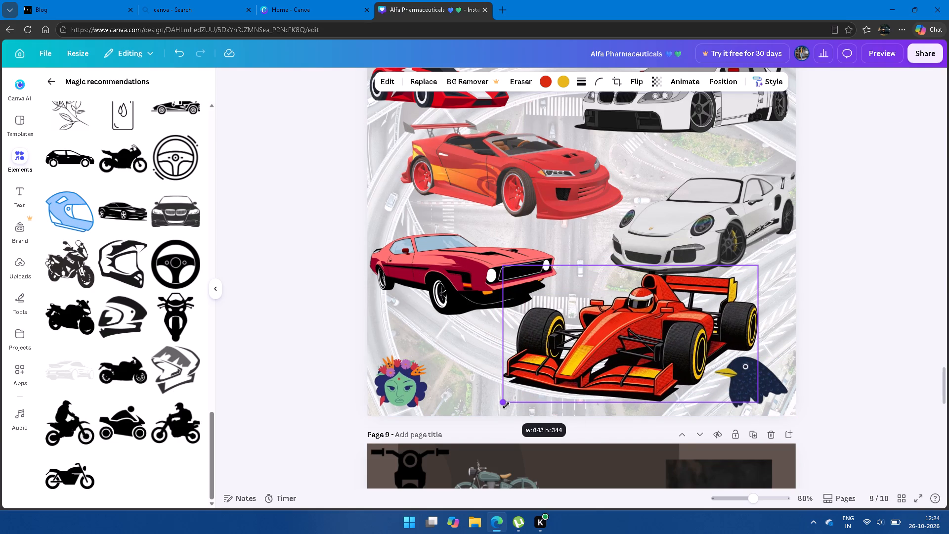
pyautogui.moveTo(506, 405); pyautogui.dragTo(506, 406)
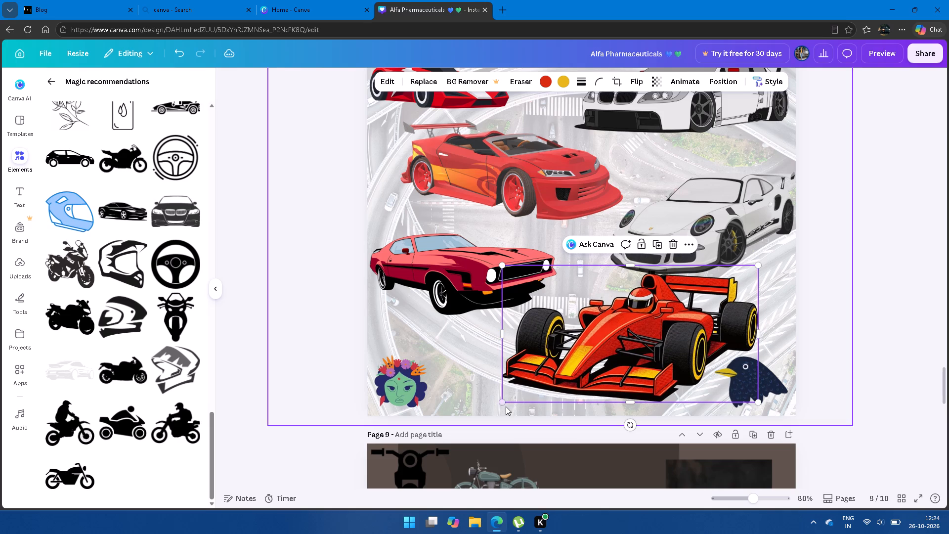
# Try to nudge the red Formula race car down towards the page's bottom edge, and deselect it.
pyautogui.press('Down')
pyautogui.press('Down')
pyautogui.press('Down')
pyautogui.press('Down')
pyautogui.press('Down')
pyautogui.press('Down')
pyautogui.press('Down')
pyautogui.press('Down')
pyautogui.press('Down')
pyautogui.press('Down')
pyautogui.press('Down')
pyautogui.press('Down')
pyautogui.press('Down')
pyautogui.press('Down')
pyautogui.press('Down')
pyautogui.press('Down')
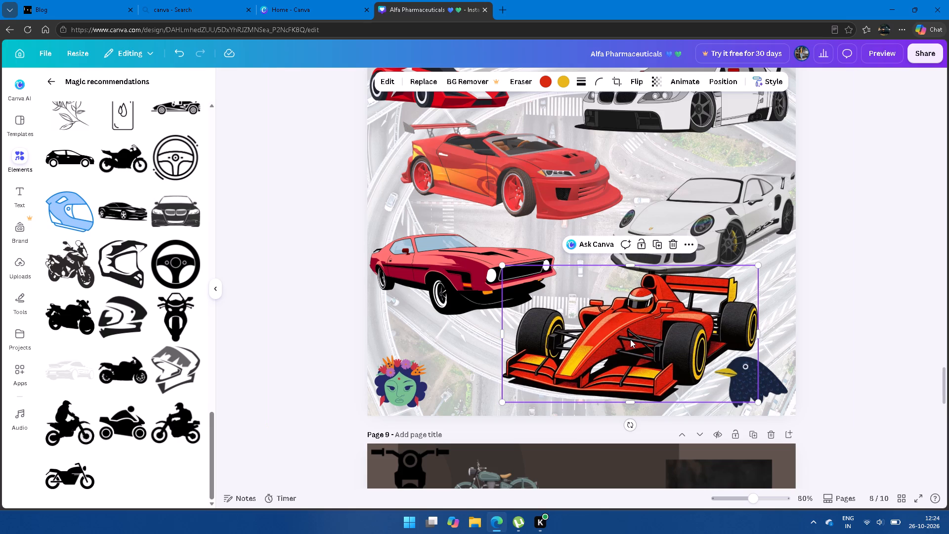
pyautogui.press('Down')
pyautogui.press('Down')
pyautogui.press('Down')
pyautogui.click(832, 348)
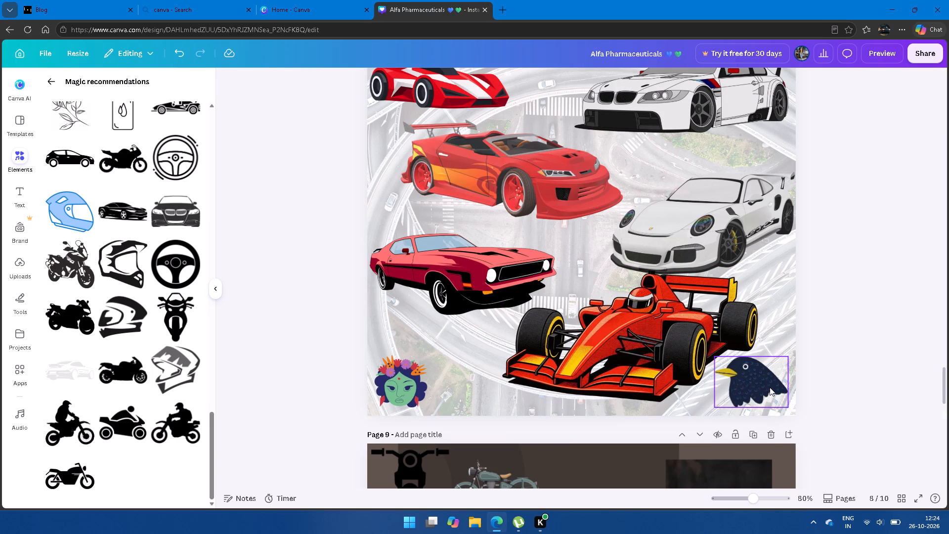
# Nudge the dark blue bird down and right until it sits flush in the page's bottom-right corner.
pyautogui.click(771, 388)
pyautogui.press('Down')
pyautogui.press('Down')
pyautogui.press('Down')
pyautogui.press('Down')
pyautogui.press('Down')
pyautogui.press('Down')
pyautogui.press('Down')
pyautogui.press('Down')
pyautogui.press('Down')
pyautogui.press('Down')
pyautogui.press('Down')
pyautogui.press('Down')
pyautogui.press('Down')
pyautogui.press('Down')
pyautogui.press('Down')
pyautogui.press('Down')
pyautogui.press('Down')
pyautogui.press('Down')
pyautogui.press('Down')
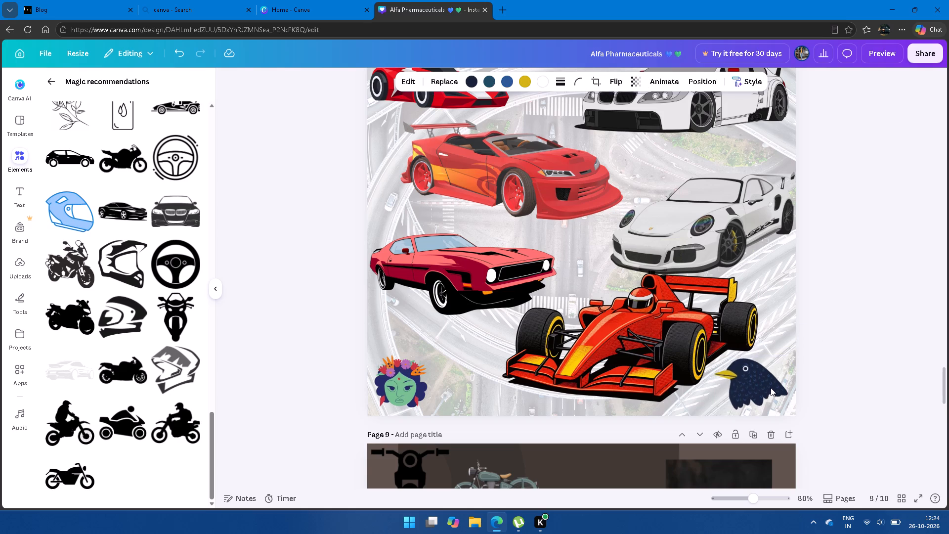
pyautogui.press('Right')
pyautogui.press('Right')
pyautogui.press('Right')
pyautogui.press('Right')
pyautogui.press('Right')
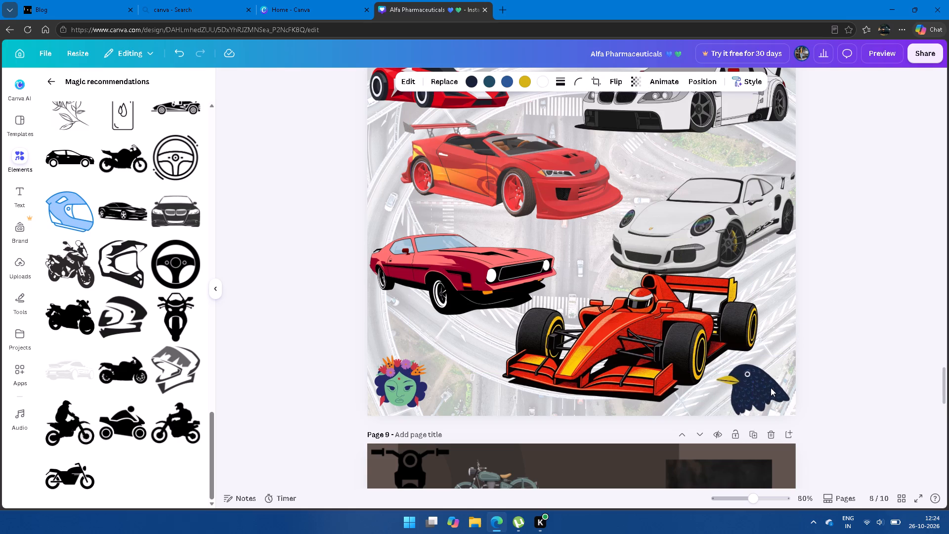
pyautogui.press('Right')
pyautogui.press('Right')
pyautogui.press('Right')
pyautogui.press('Right')
pyautogui.press('Right')
pyautogui.press('Right')
pyautogui.press('Right')
pyautogui.press('Right')
pyautogui.press('Right')
pyautogui.press('Right')
pyautogui.press('Right')
pyautogui.press('Right')
pyautogui.press('Right')
pyautogui.press('Right')
pyautogui.press('Right')
pyautogui.press('Right')
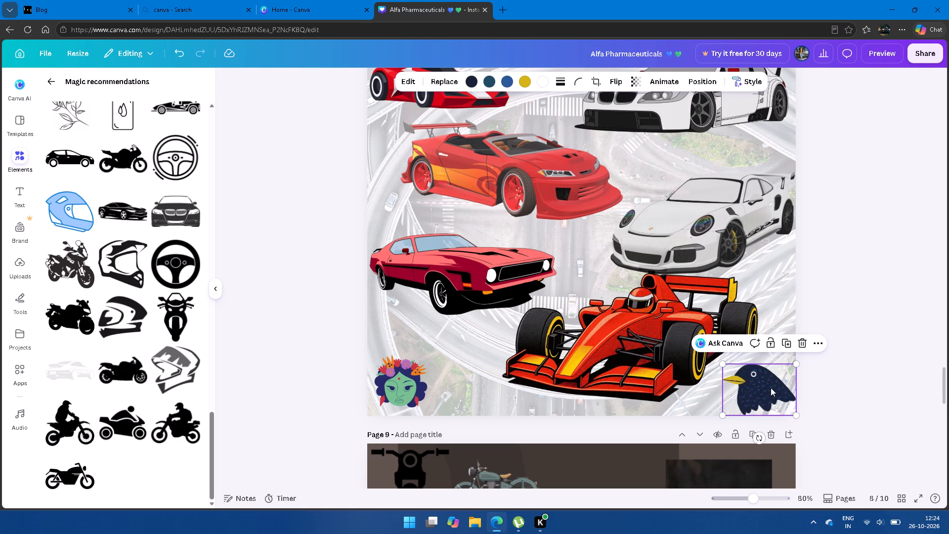
# Nudge the red Formula race car straight down until it sits just above the page's bottom edge.
pyautogui.click(690, 367)
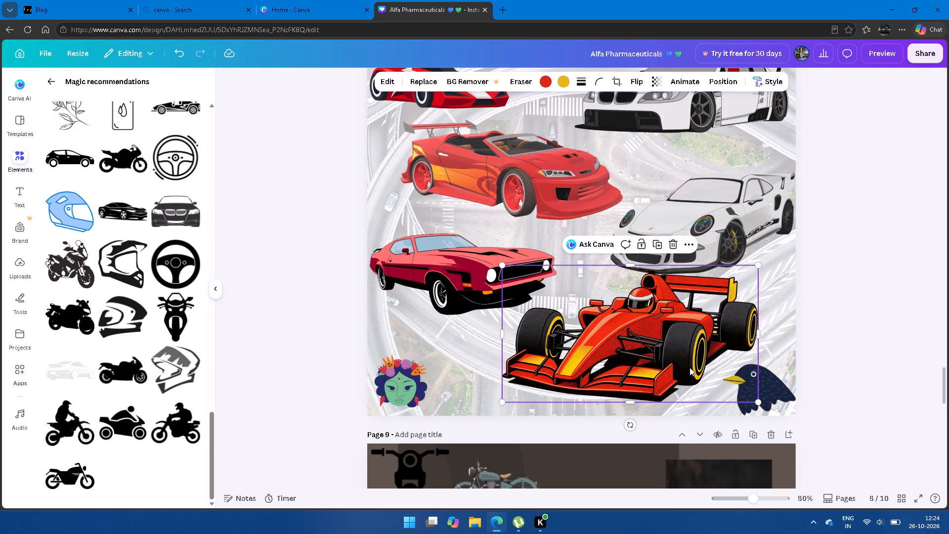
pyautogui.press('Down')
pyautogui.press('Down')
pyautogui.press('Down')
pyautogui.press('Down')
pyautogui.press('Down')
pyautogui.press('Down')
pyautogui.press('Down')
pyautogui.press('Down')
pyautogui.press('Down')
pyautogui.press('Down')
pyautogui.press('Down')
pyautogui.press('Down')
pyautogui.press('Down')
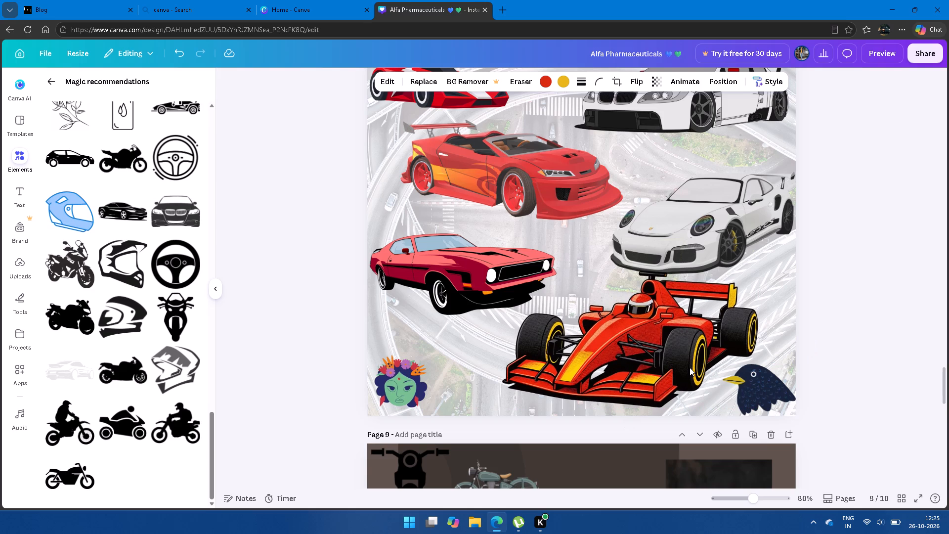
pyautogui.press('Down')
pyautogui.press('Down')
pyautogui.press('Down')
pyautogui.press('Down')
pyautogui.press('Down')
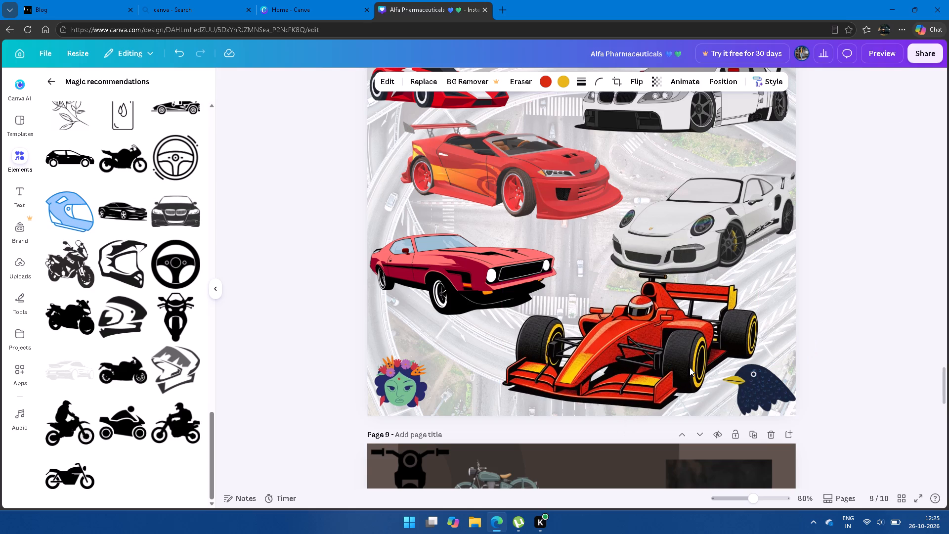
pyautogui.press('Down')
pyautogui.press('Down')
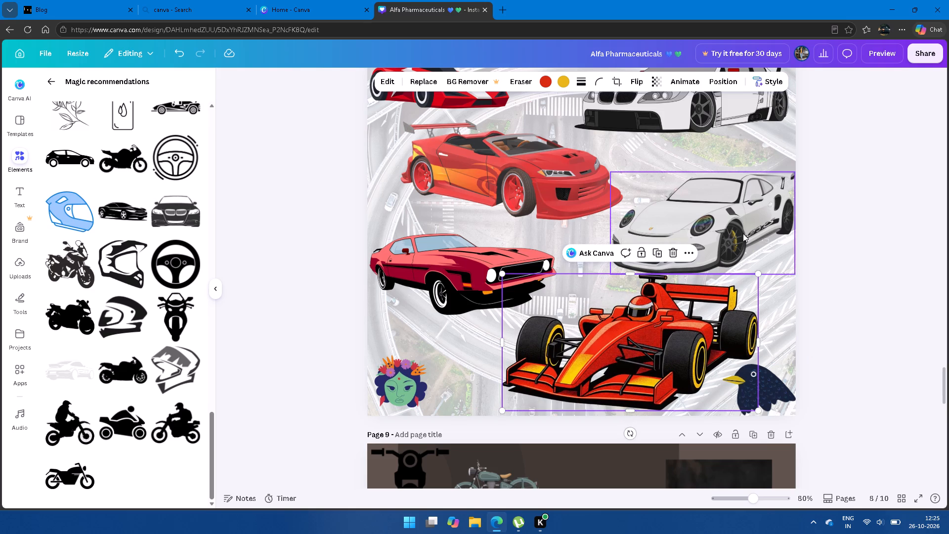
# Nudge the white Porsche slightly up, away from the red Formula race car below it.
pyautogui.click(743, 233)
pyautogui.press('Up')
pyautogui.press('Up')
pyautogui.press('Up')
pyautogui.press('Up')
pyautogui.press('Up')
pyautogui.press('Up')
pyautogui.press('Up')
pyautogui.press('Up')
pyautogui.press('Up')
pyautogui.press('Up')
pyautogui.press('Up')
pyautogui.press('Up')
pyautogui.press('Up')
pyautogui.press('Up')
pyautogui.press('Up')
pyautogui.press('Up')
pyautogui.press('Up')
pyautogui.press('Up')
pyautogui.press('Up')
pyautogui.press('Up')
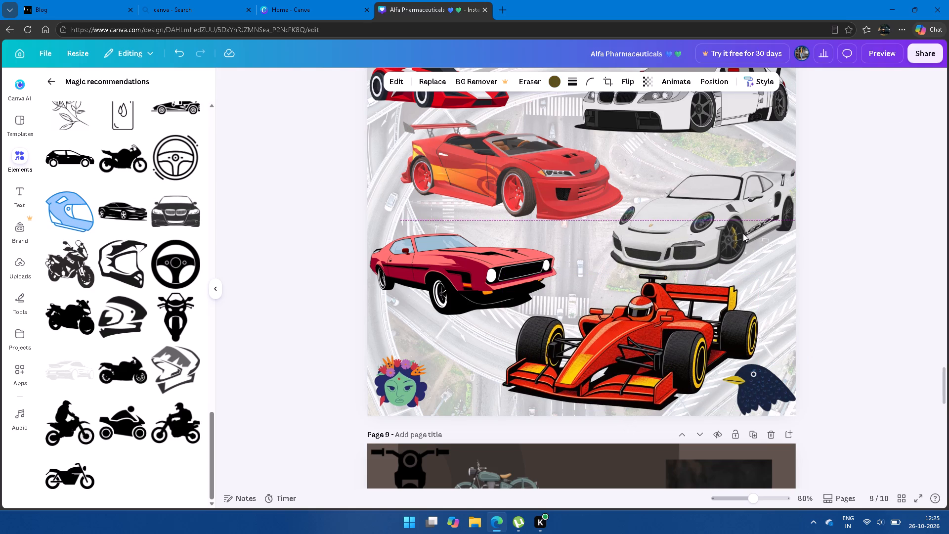
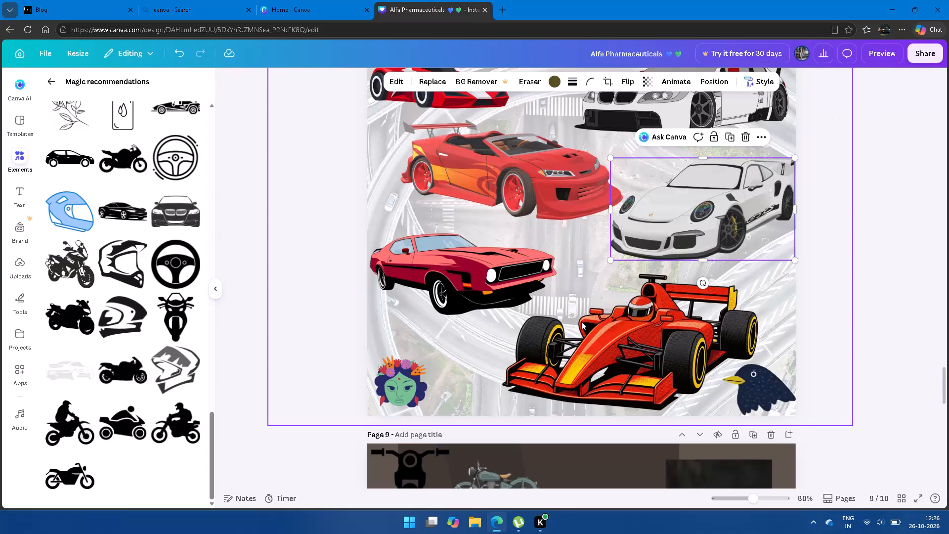
# Enlarge the red Formula race car from its upper-right corner until its rear wing sits just below the white Porsche, and deselect it.
pyautogui.scroll(-1, 581, 321)
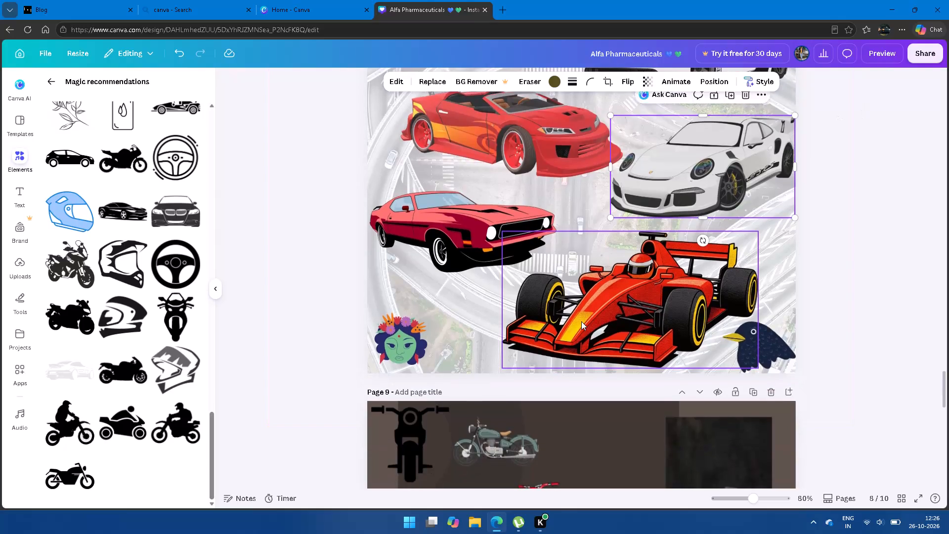
pyautogui.scroll(-1, 581, 321)
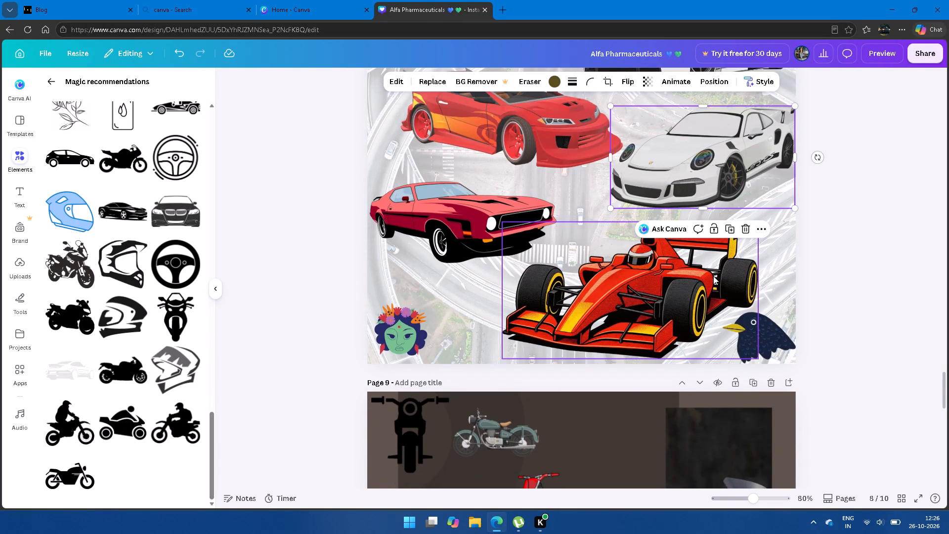
pyautogui.click(713, 276)
pyautogui.moveTo(761, 223); pyautogui.dragTo(772, 204)
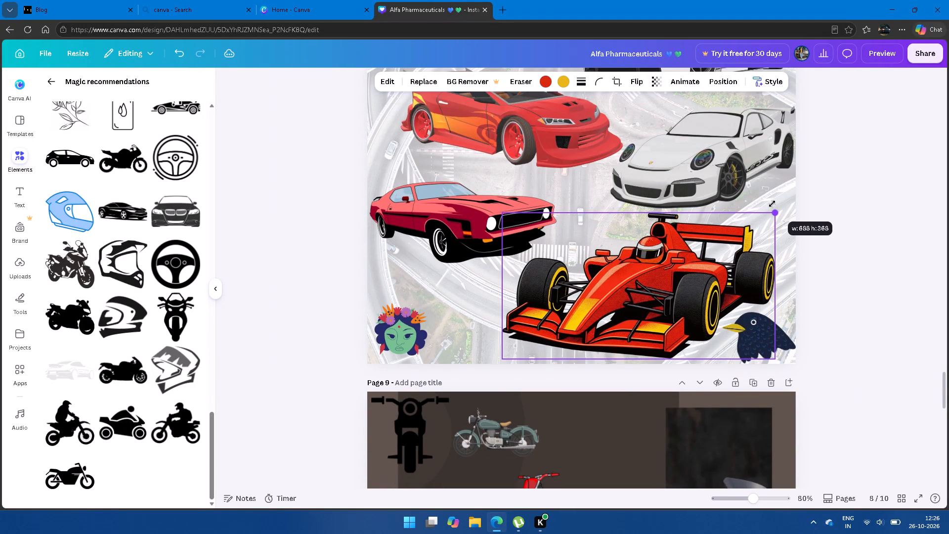
pyautogui.moveTo(772, 204); pyautogui.dragTo(772, 206)
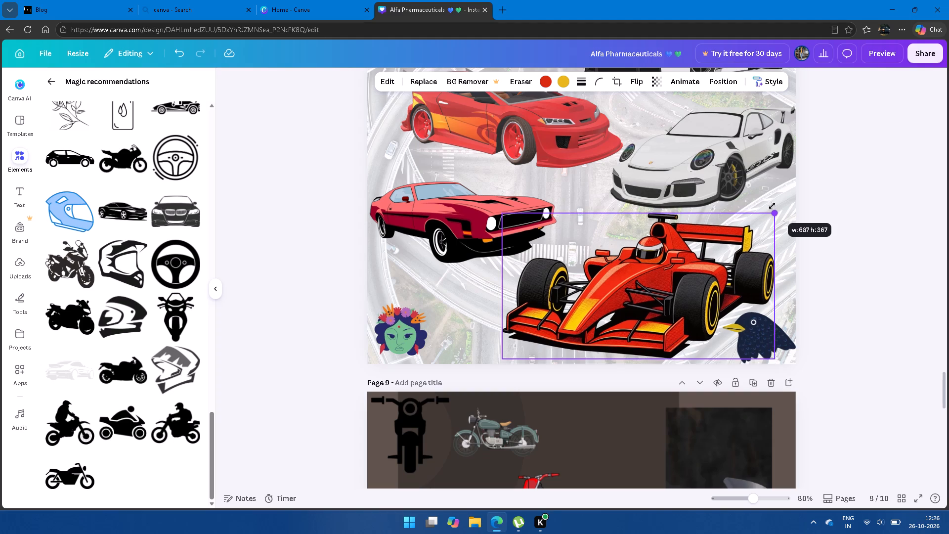
pyautogui.moveTo(772, 206); pyautogui.dragTo(768, 209)
pyautogui.click(881, 242)
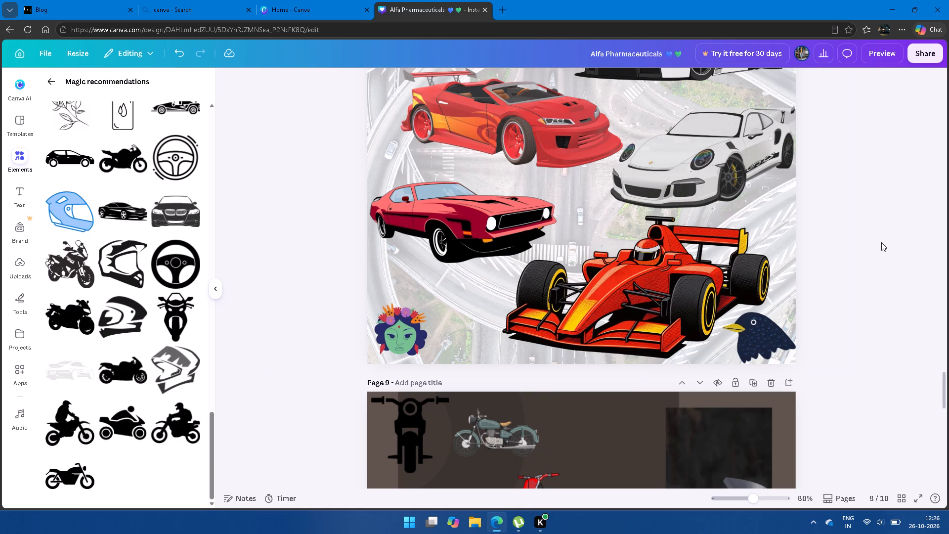
# Browse the recommended graphics for motorcycle, car and helmet artwork that could suit page 9.
pyautogui.scroll(-3, 881, 242)
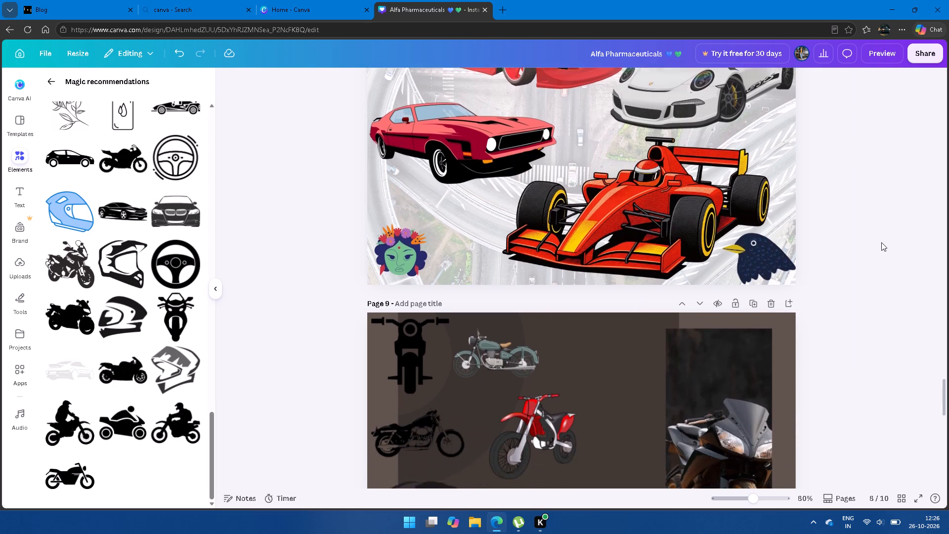
pyautogui.scroll(-3, 881, 242)
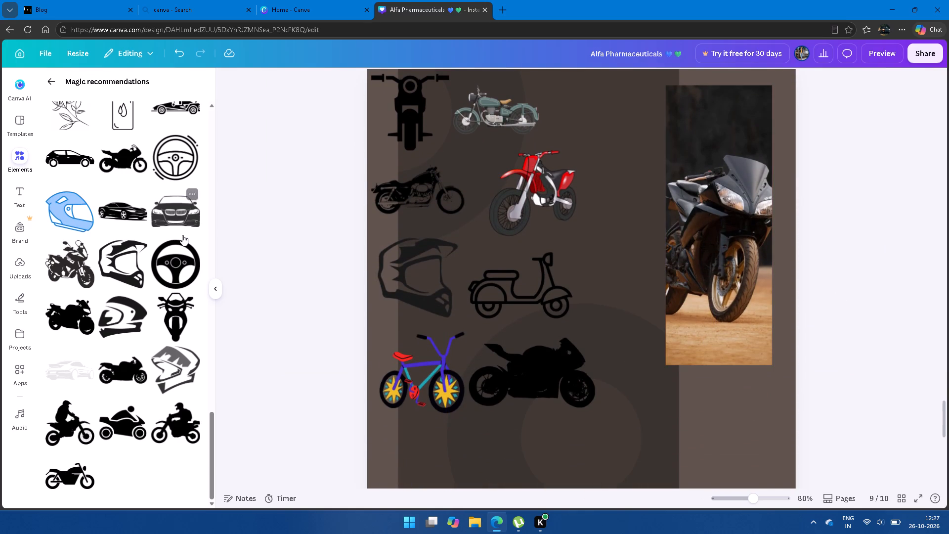
pyautogui.scroll(10, 77, 207)
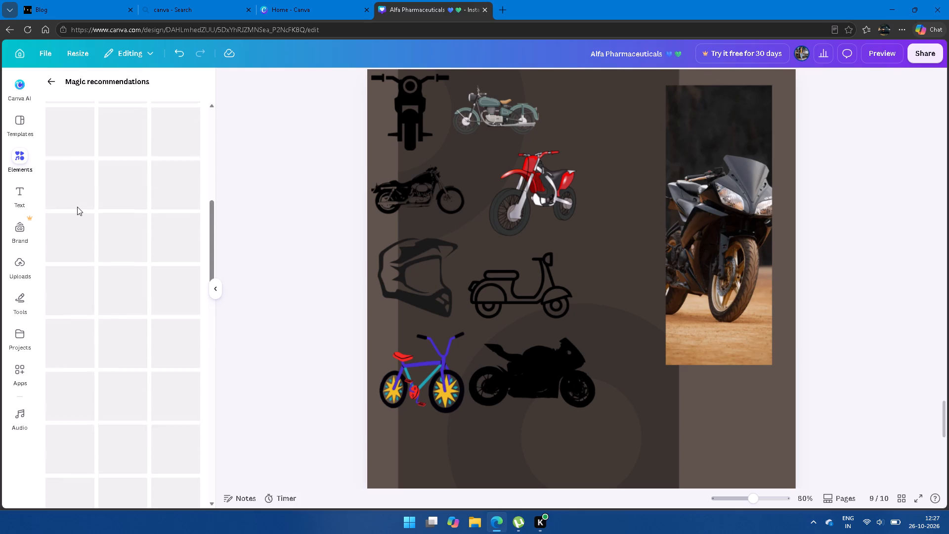
pyautogui.scroll(11, 77, 207)
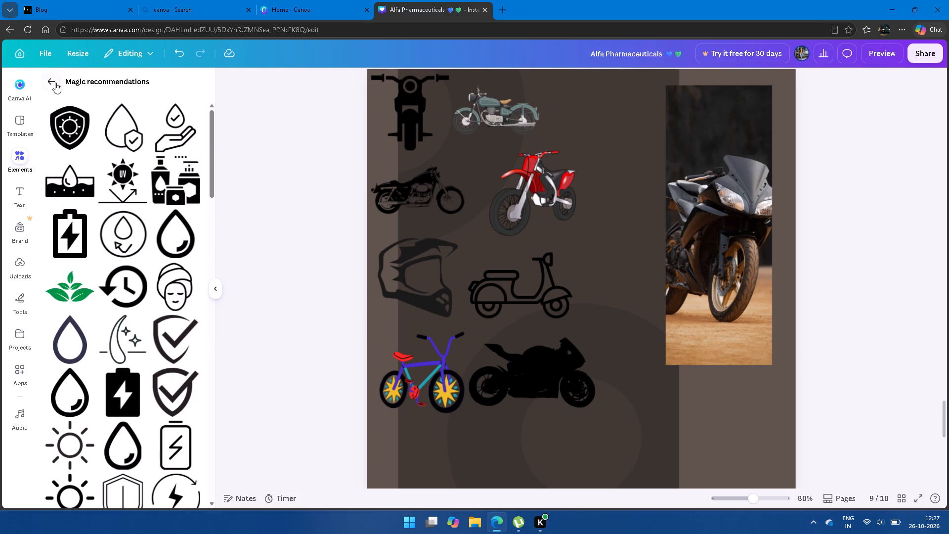
pyautogui.click(49, 78)
pyautogui.click(105, 91)
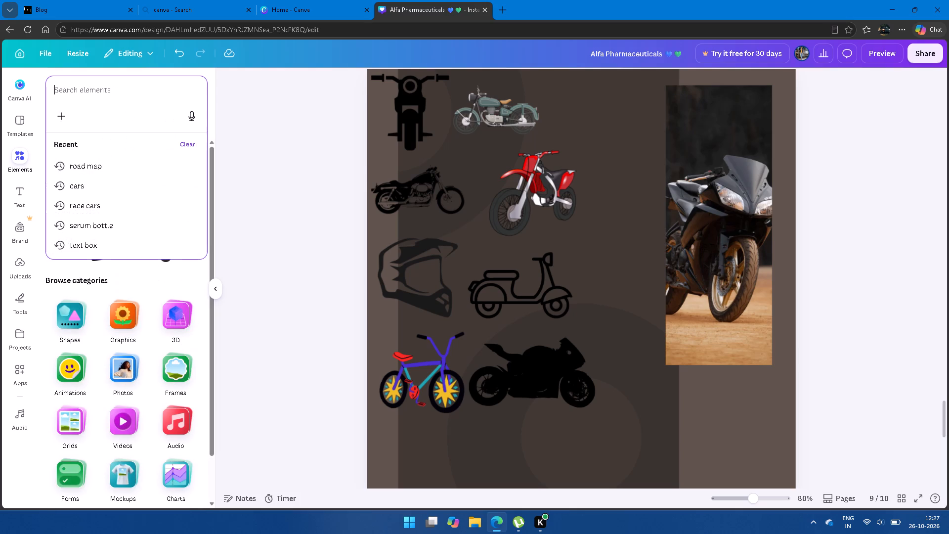
pyautogui.click(276, 149)
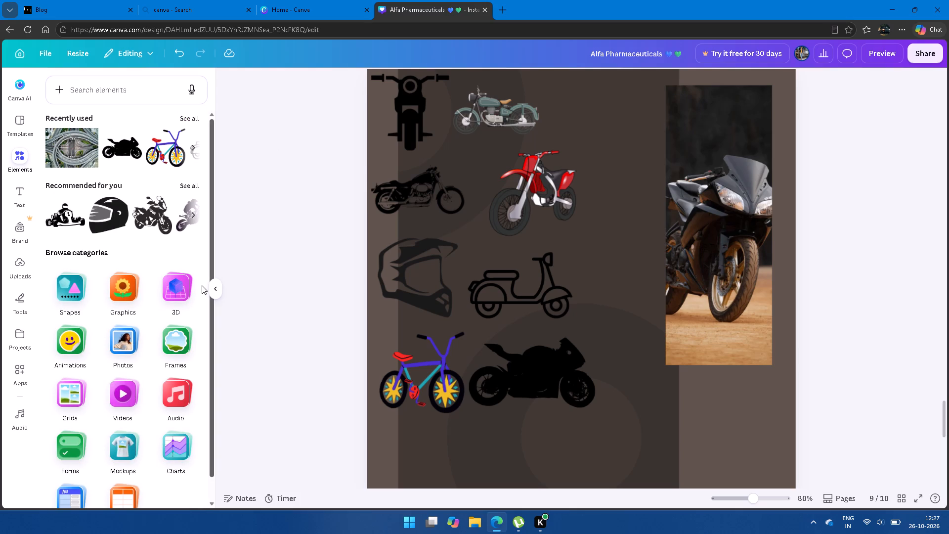
pyautogui.click(194, 183)
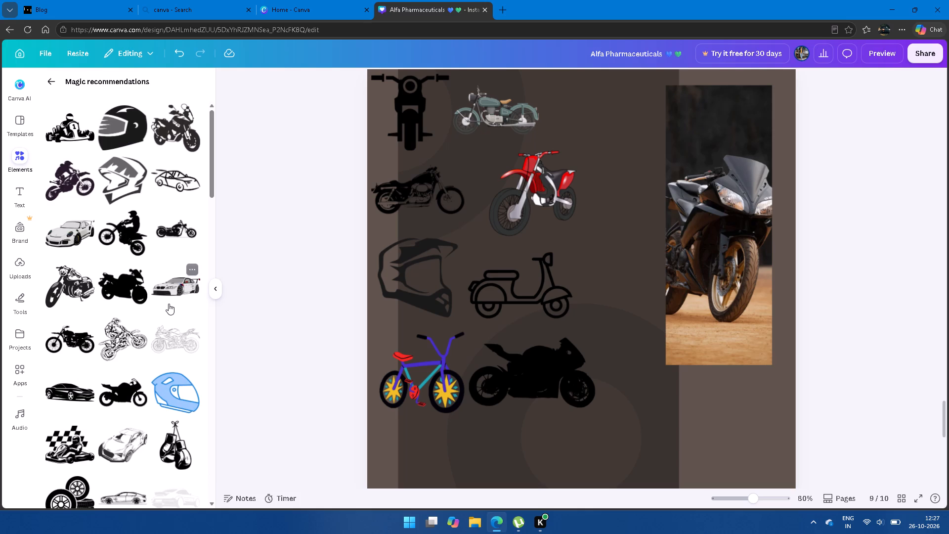
pyautogui.scroll(-9, 169, 304)
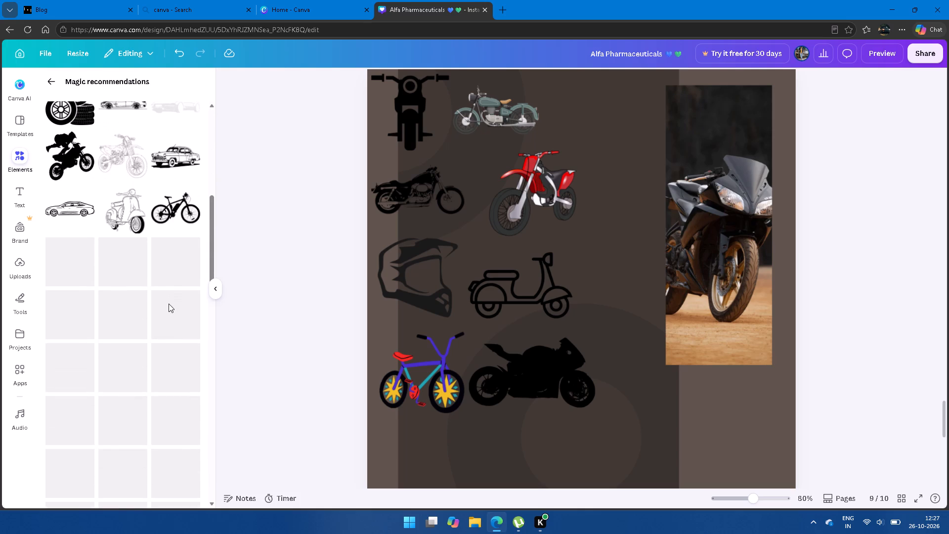
pyautogui.scroll(-1, 169, 304)
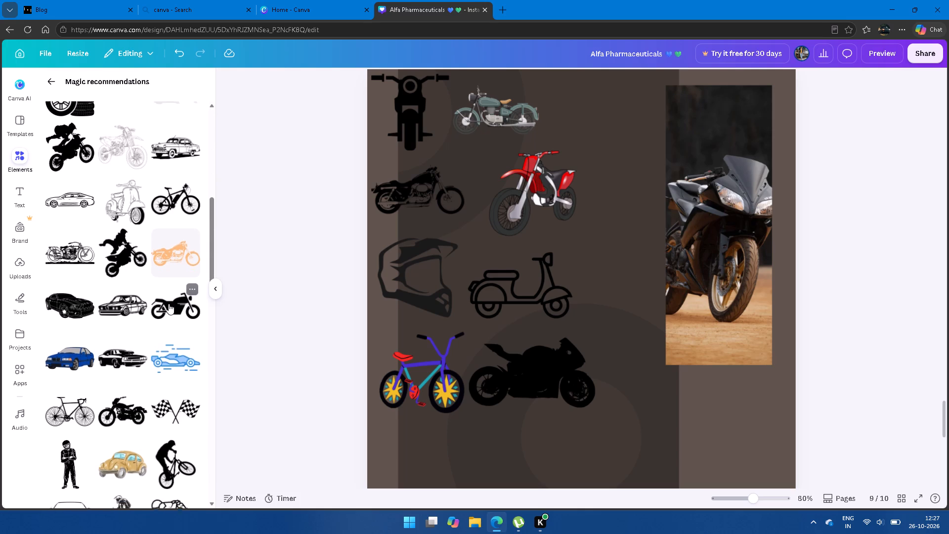
pyautogui.scroll(-5, 169, 304)
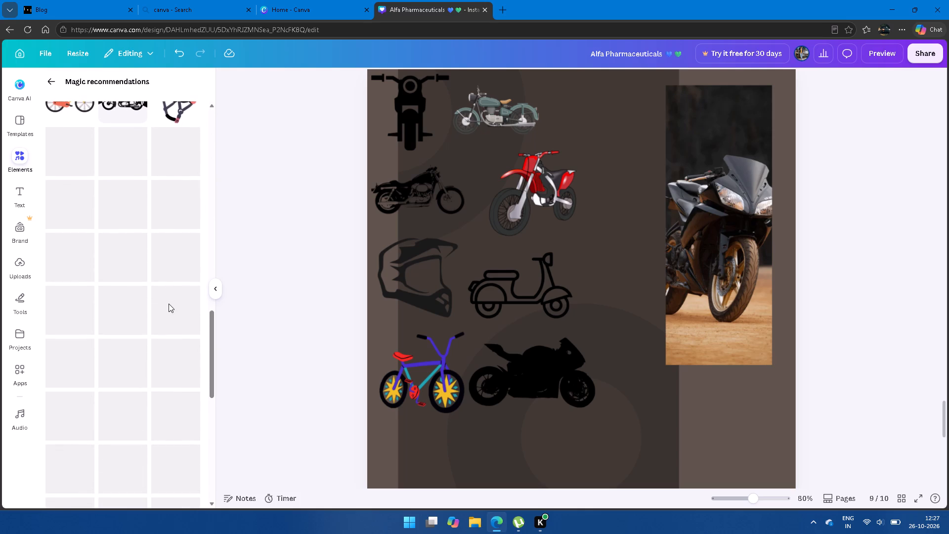
pyautogui.scroll(-1, 169, 304)
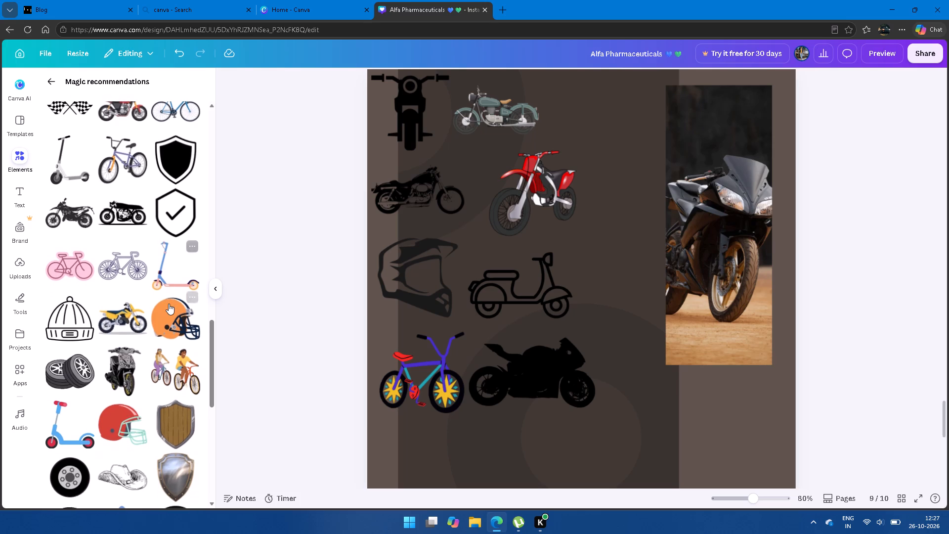
pyautogui.scroll(7, 169, 304)
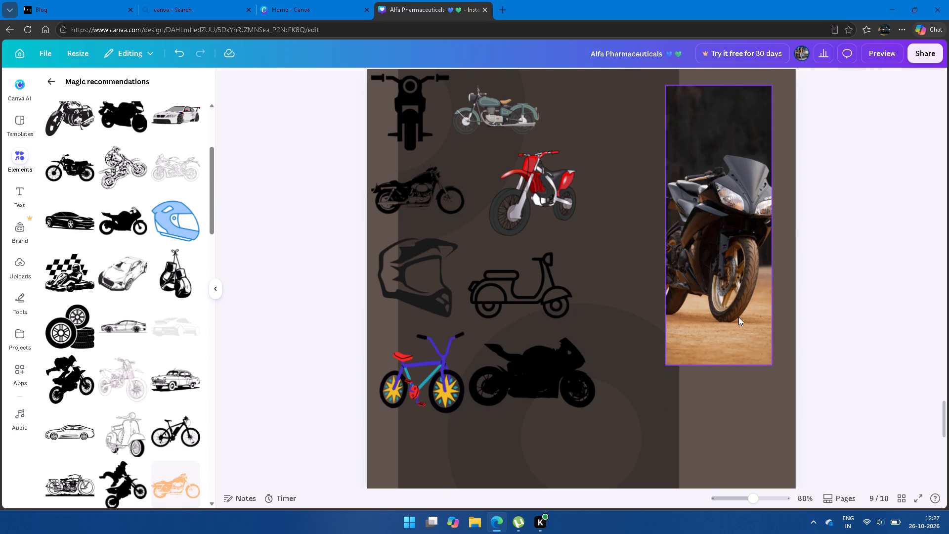
# Move the motorcycle photo flush with page 9's top edge, and enlarge it until it extends slightly past the page's right edge.
pyautogui.click(738, 317)
pyautogui.scroll(1, 874, 323)
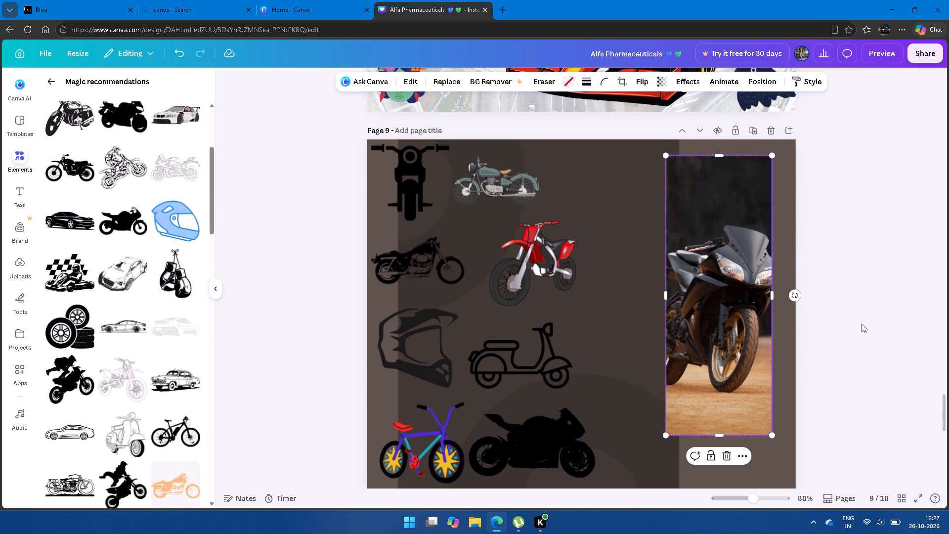
pyautogui.moveTo(724, 316); pyautogui.dragTo(732, 300)
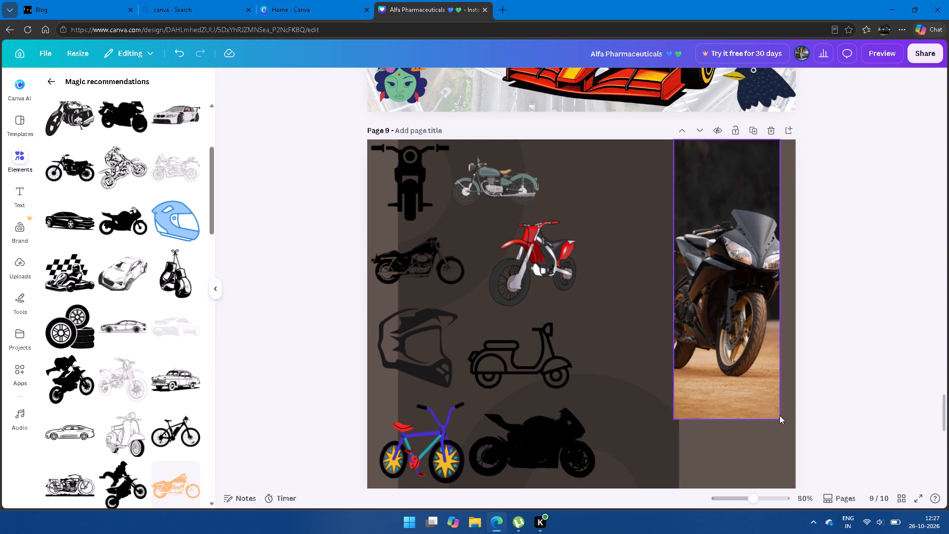
pyautogui.click(762, 390)
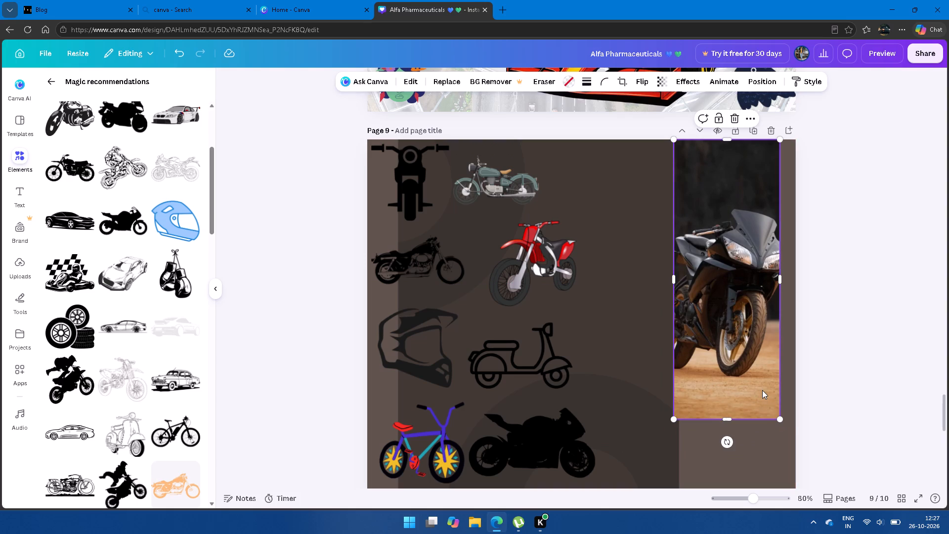
pyautogui.moveTo(778, 419); pyautogui.dragTo(803, 426)
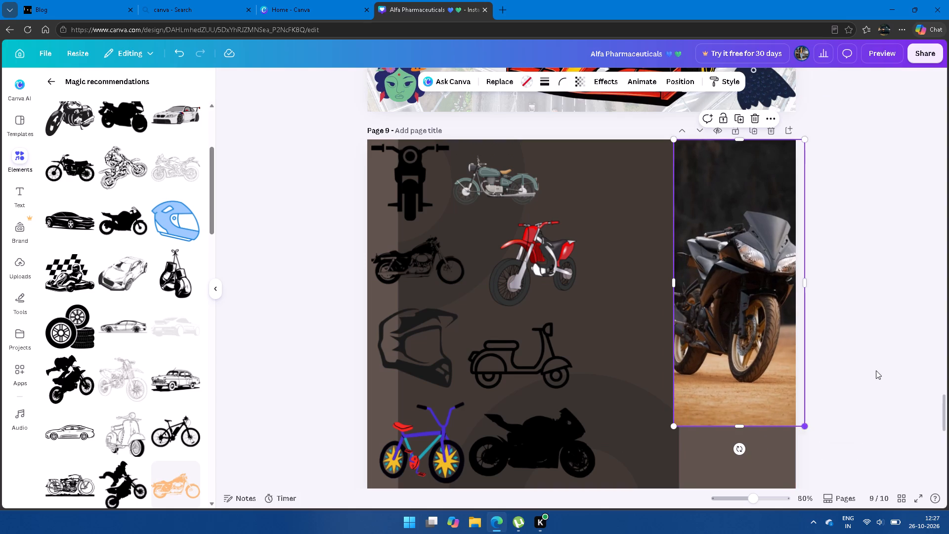
pyautogui.click(927, 353)
# Nudge the motorcycle photo straight up past page 9's top edge until its lower edge sits slightly below mid-page, and deselect it.
pyautogui.scroll(-3, 894, 350)
pyautogui.scroll(1, 894, 350)
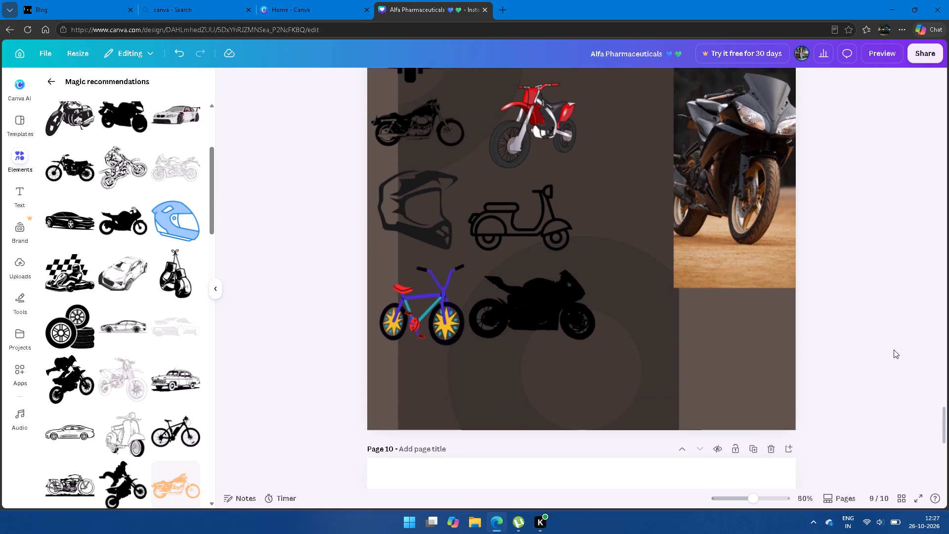
pyautogui.scroll(1, 894, 350)
pyautogui.scroll(-1, 885, 381)
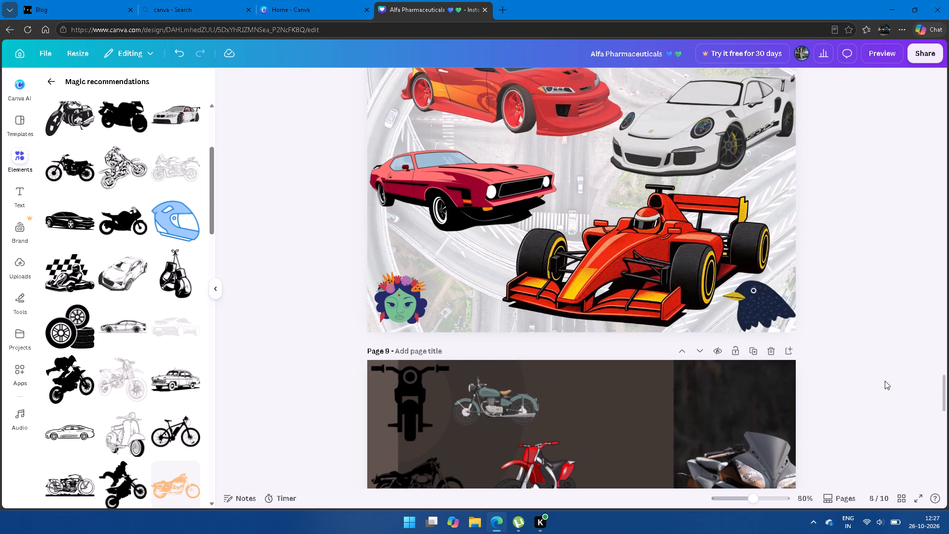
pyautogui.scroll(-4, 885, 381)
pyautogui.click(759, 271)
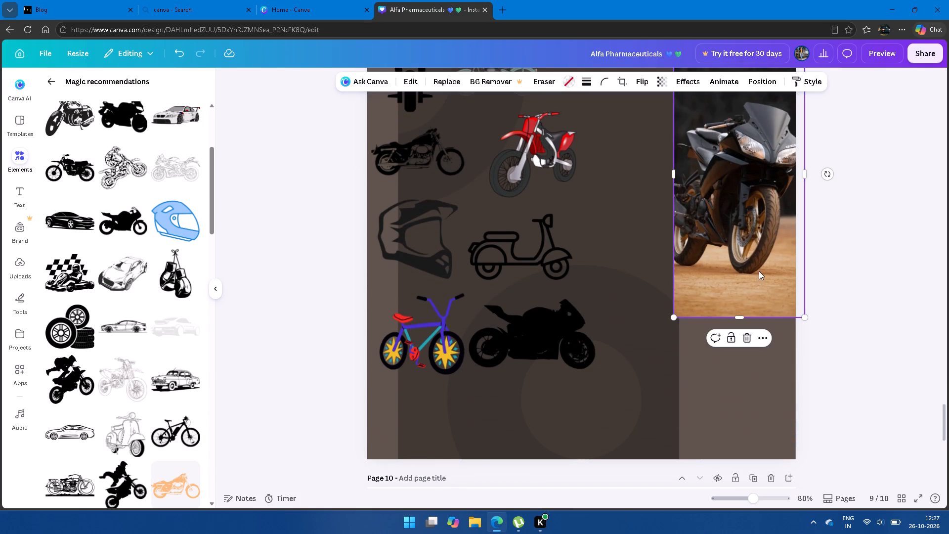
pyautogui.press('Up')
pyautogui.press('Up')
pyautogui.press('Up')
pyautogui.press('Up')
pyautogui.press('Up')
pyautogui.press('Up')
pyautogui.press('Up')
pyautogui.press('Up')
pyautogui.press('Up')
pyautogui.press('Up')
pyautogui.press('Up')
pyautogui.press('Up')
pyautogui.press('Up')
pyautogui.press('Up')
pyautogui.press('Up')
pyautogui.press('Up')
pyautogui.press('Up')
pyautogui.press('Up')
pyautogui.press('Up')
pyautogui.press('Up')
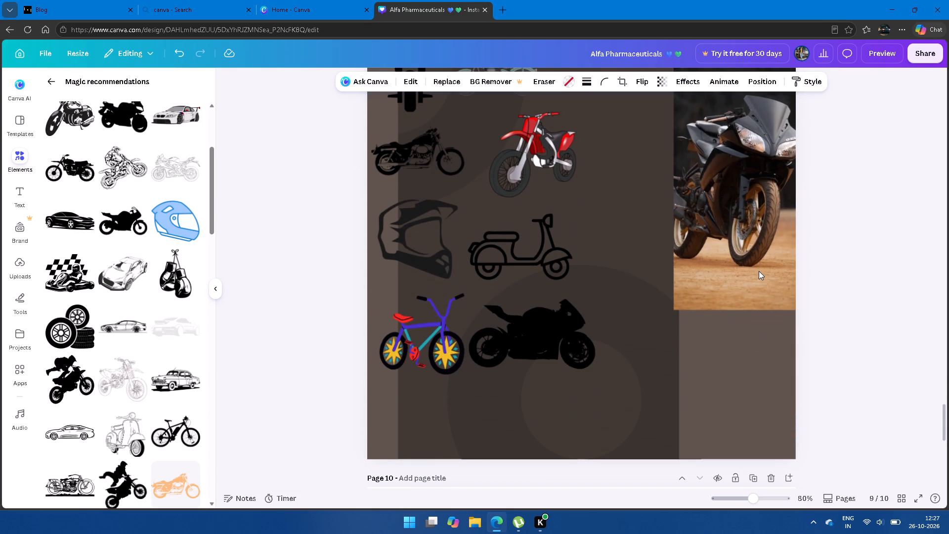
pyautogui.scroll(2, 759, 271)
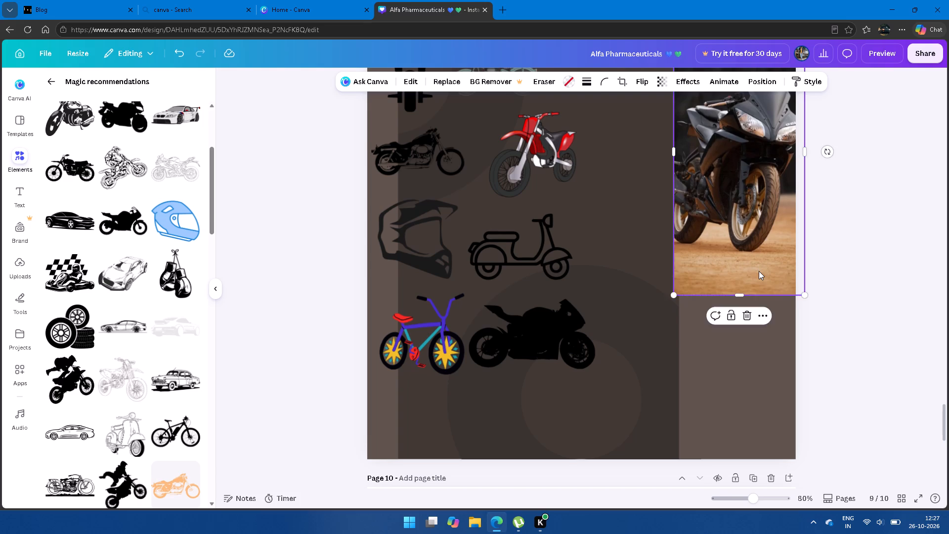
pyautogui.scroll(1, 759, 271)
pyautogui.press('Up')
pyautogui.press('Up')
pyautogui.press('Up')
pyautogui.press('Up')
pyautogui.press('Up')
pyautogui.press('Up')
pyautogui.press('Up')
pyautogui.press('Up')
pyautogui.press('Up')
pyautogui.press('Up')
pyautogui.press('Up')
pyautogui.press('Up')
pyautogui.press('Up')
pyautogui.press('Up')
pyautogui.press('Up')
pyautogui.press('Up')
pyautogui.press('Up')
pyautogui.press('Up')
pyautogui.press('Up')
pyautogui.press('Up')
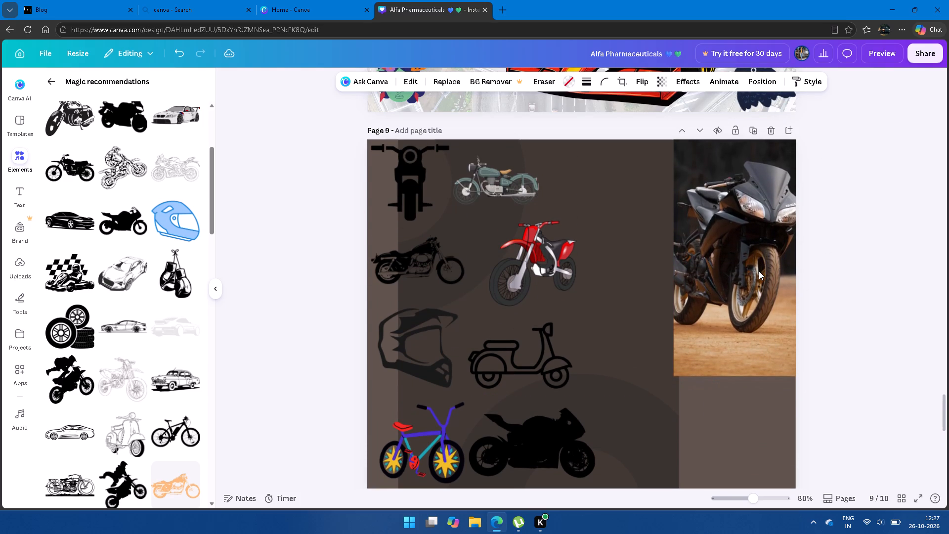
pyautogui.click(903, 286)
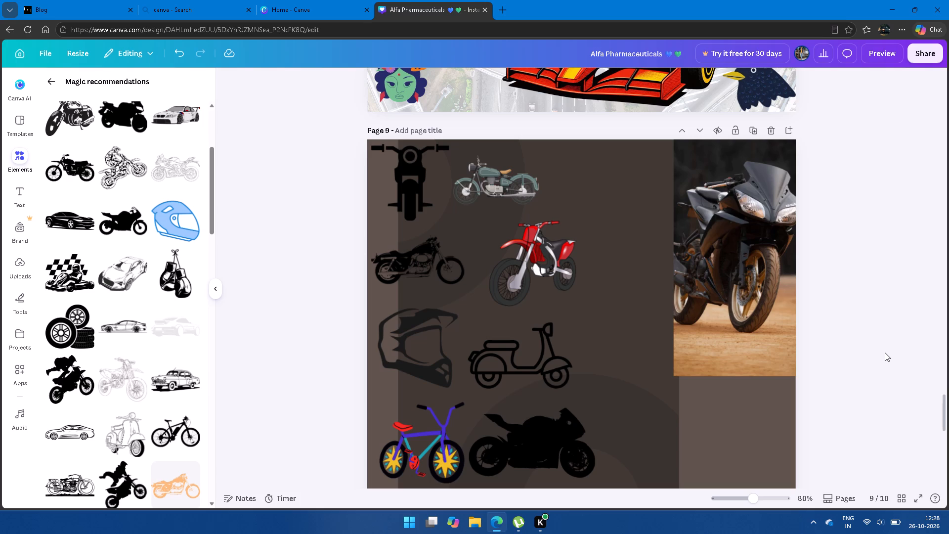
# Nudge the brown vertical strip behind the motorcycle photo sideways until its left edge lines up with the photo's left edge.
pyautogui.click(763, 328)
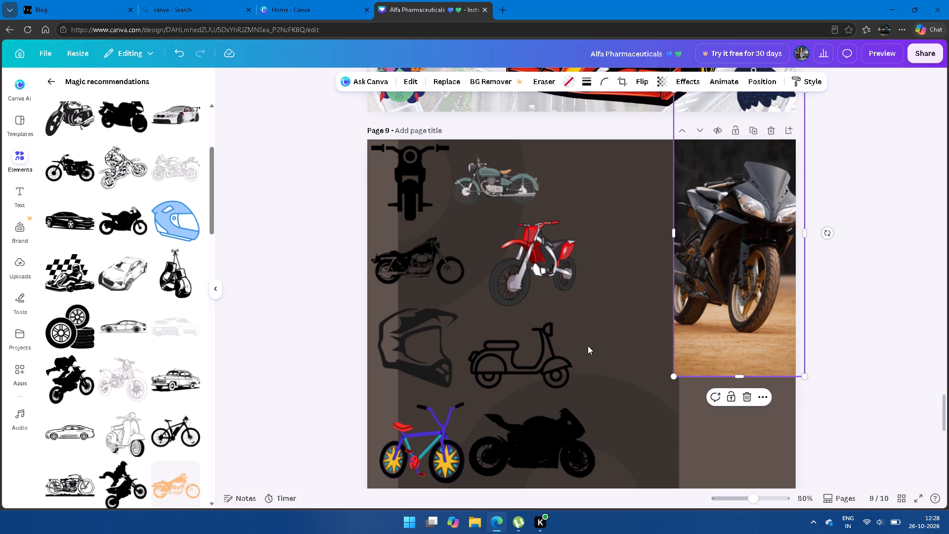
pyautogui.click(606, 335)
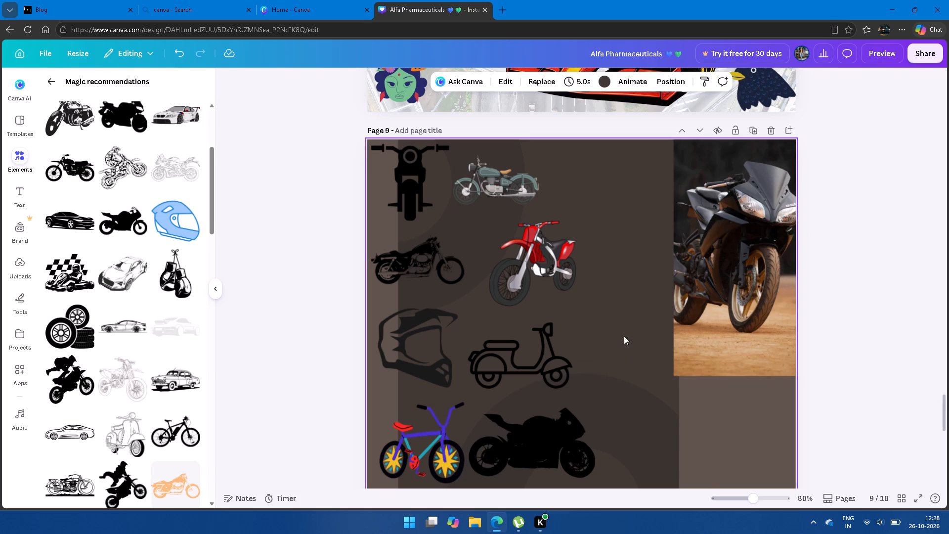
pyautogui.click(624, 336)
pyautogui.scroll(-5, 624, 336)
pyautogui.scroll(1, 624, 336)
pyautogui.click(713, 323)
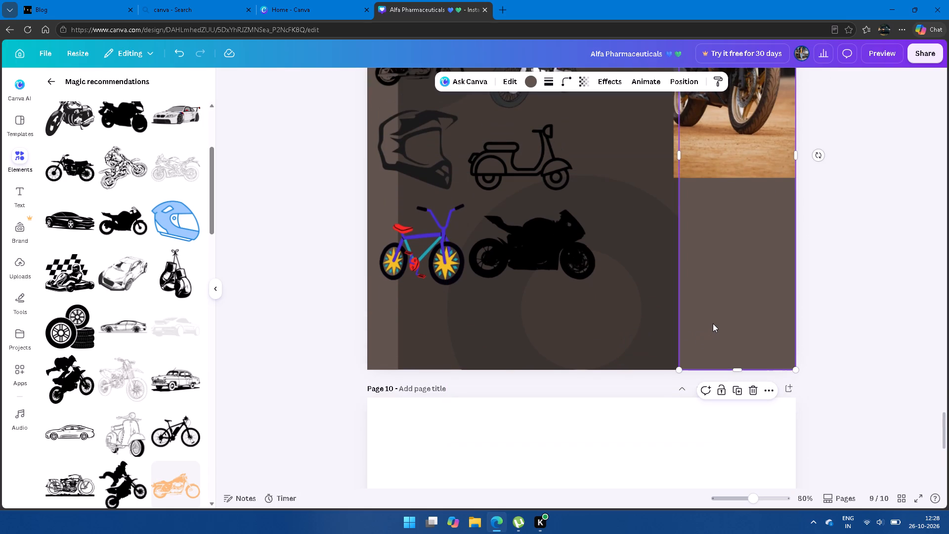
pyautogui.press('Left')
pyautogui.press('Left')
pyautogui.press('Left')
pyautogui.press('Left')
pyautogui.press('Left')
pyautogui.press('Left')
pyautogui.press('Left')
pyautogui.press('Left')
pyautogui.press('Left')
pyautogui.press('Left')
pyautogui.press('Left')
pyautogui.press('Left')
pyautogui.press('Left')
pyautogui.press('Left')
pyautogui.press('Left')
pyautogui.press('Left')
pyautogui.press('Left')
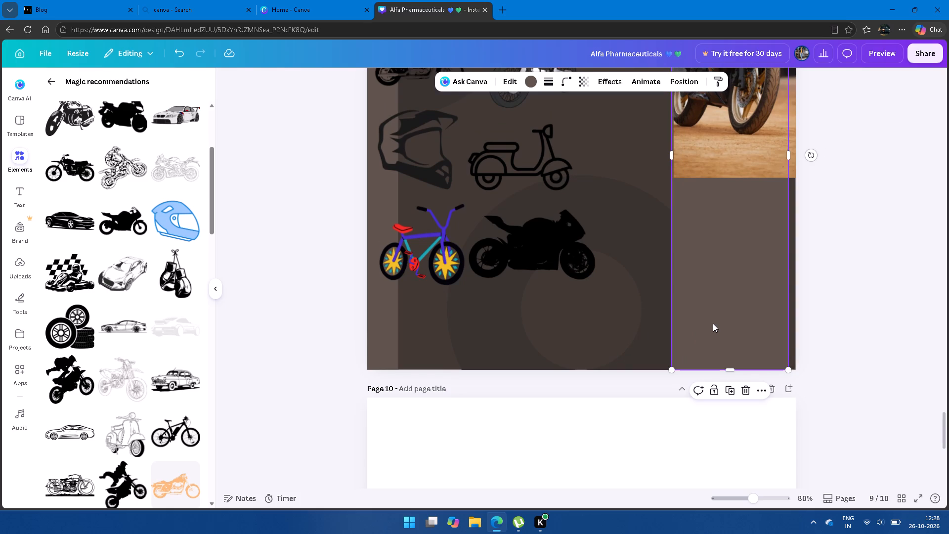
pyautogui.press('Right')
pyautogui.press('Right')
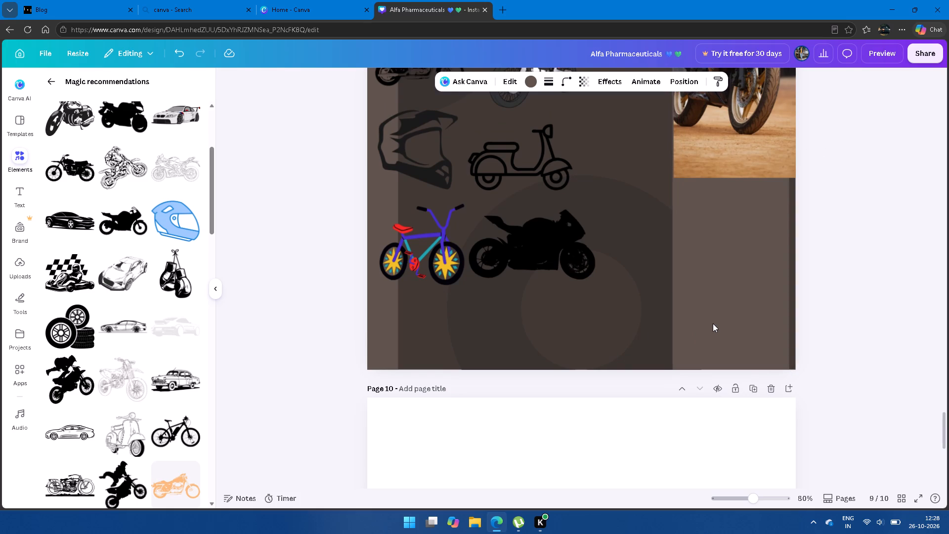
pyautogui.press('Right')
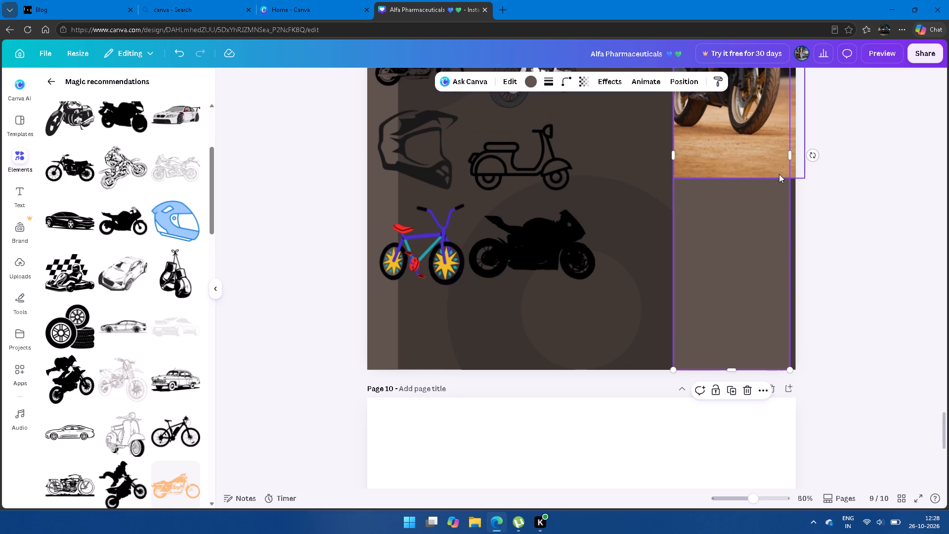
# Crop the motorcycle photo's right side to a width of about 293 so it lines up with the brown strip's right edge.
pyautogui.click(778, 169)
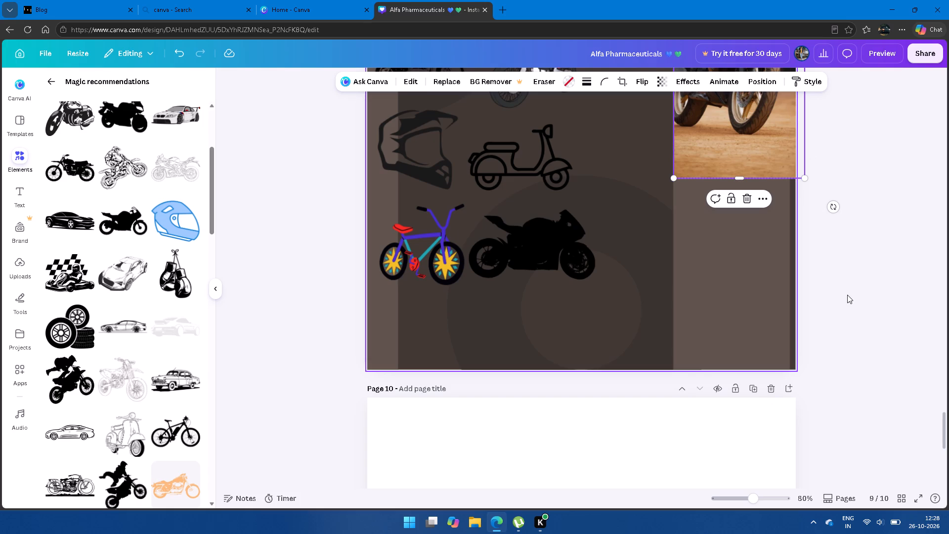
pyautogui.scroll(3, 847, 295)
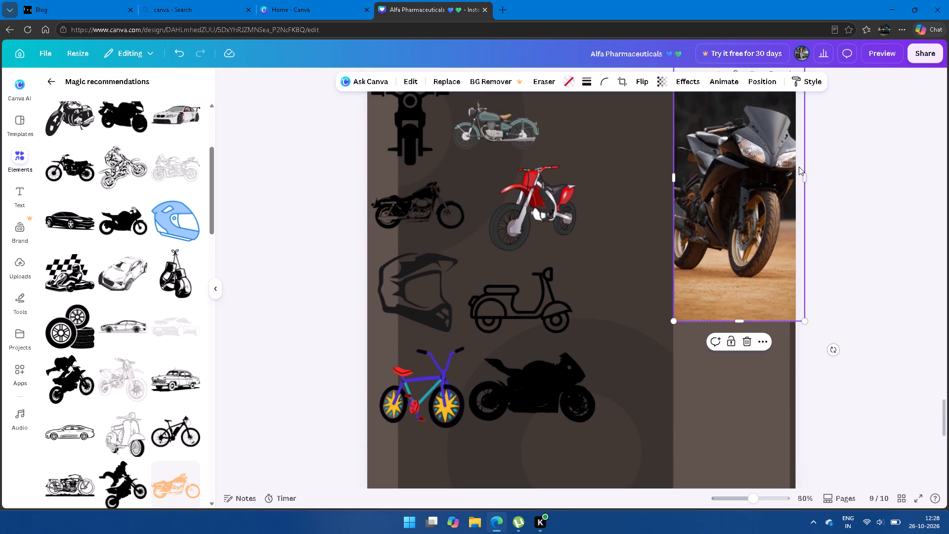
pyautogui.moveTo(805, 175); pyautogui.dragTo(790, 174)
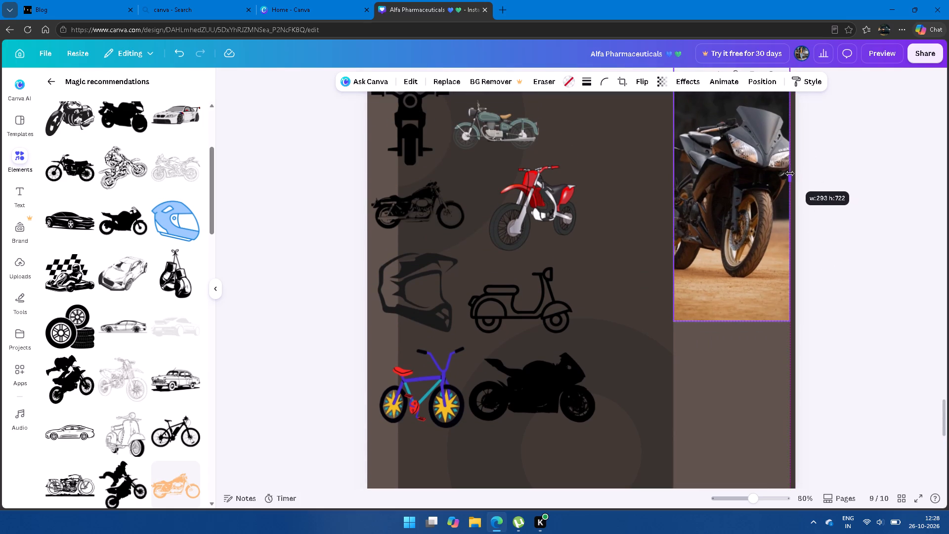
pyautogui.moveTo(790, 174); pyautogui.dragTo(788, 174)
pyautogui.click(858, 217)
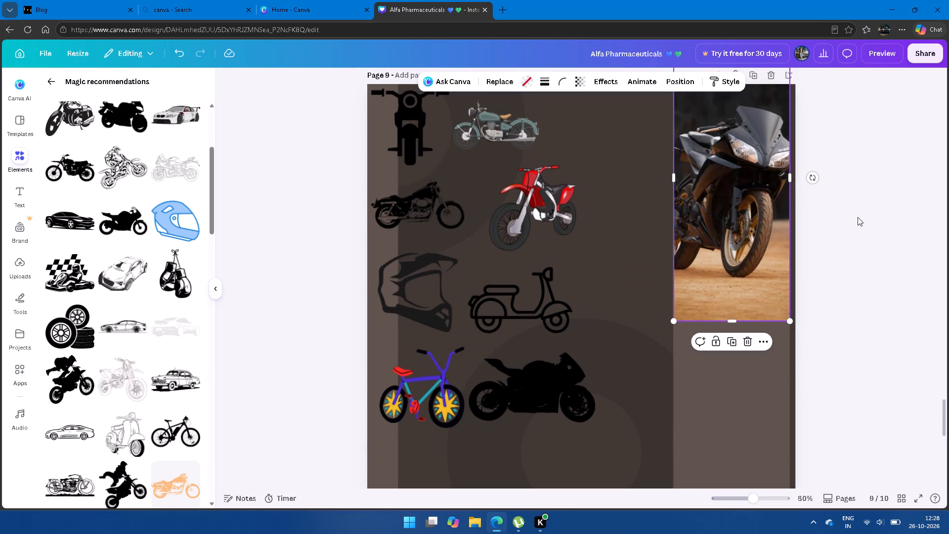
# Find the black café-racer motorcycle silhouette with a ground line among the recommended graphics and add it to page 9.
pyautogui.scroll(-3, 858, 217)
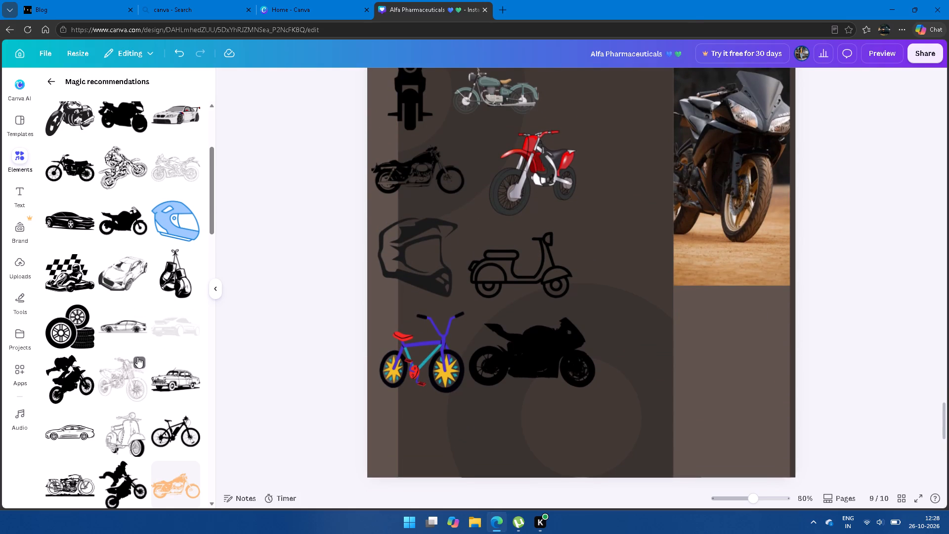
pyautogui.scroll(-2, 137, 357)
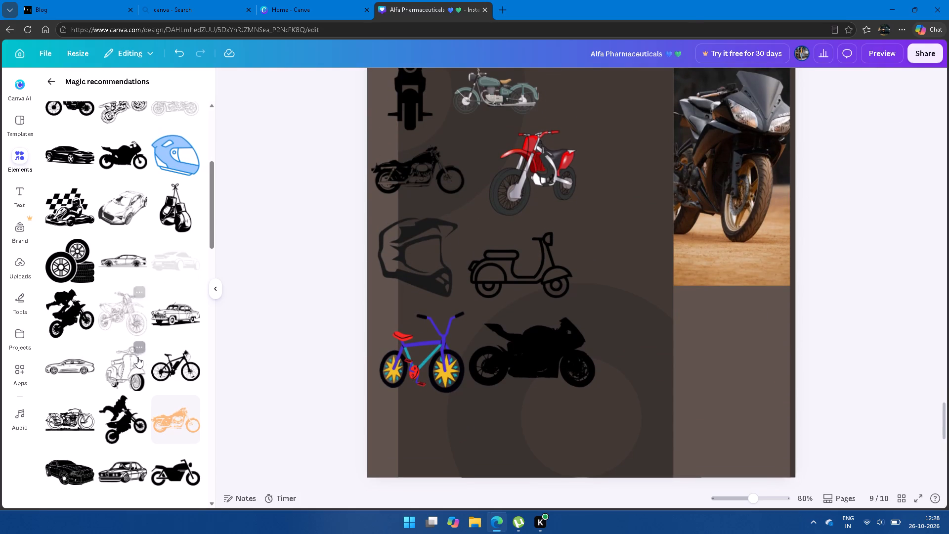
pyautogui.scroll(-4, 137, 357)
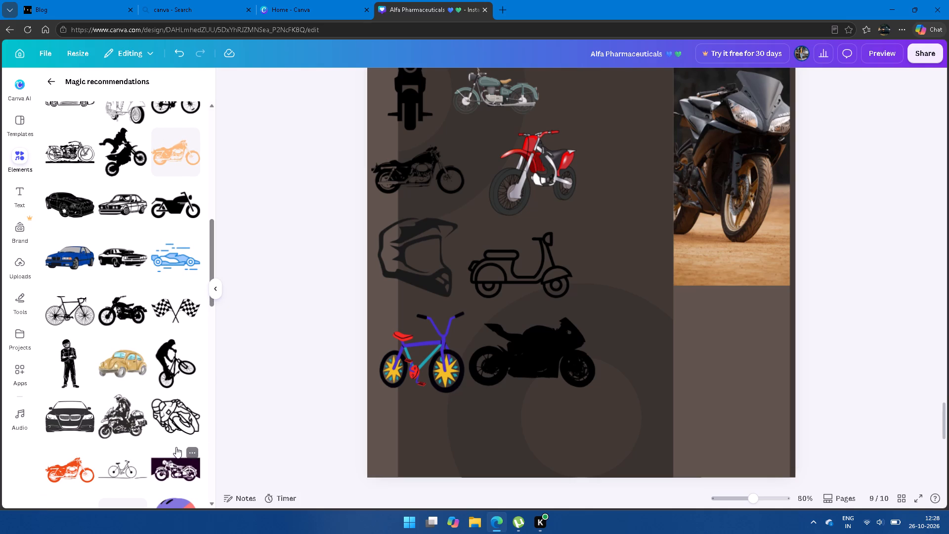
pyautogui.scroll(-4, 176, 447)
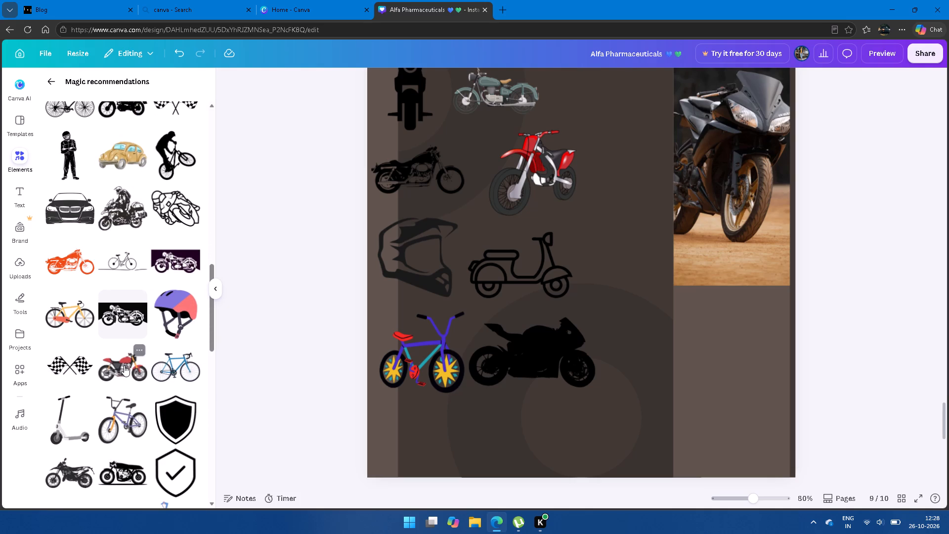
pyautogui.scroll(-2, 124, 365)
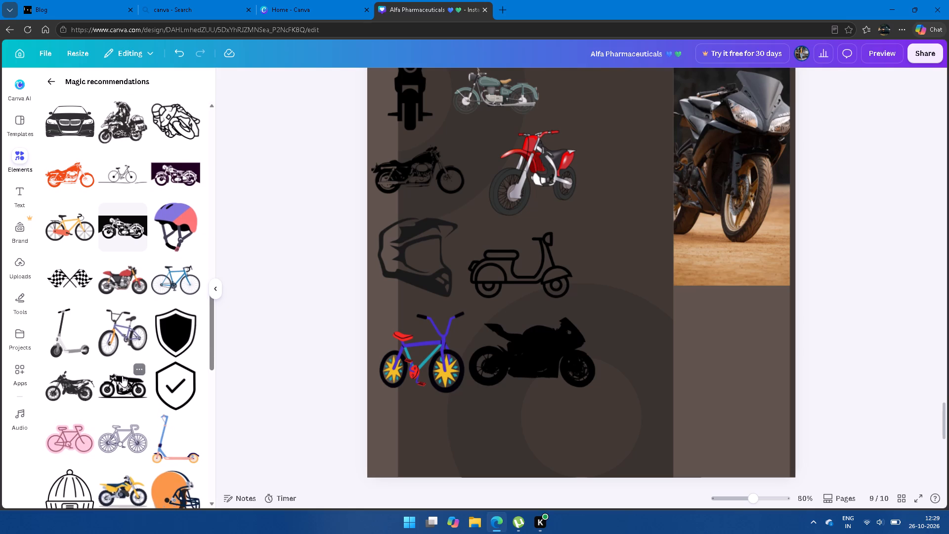
pyautogui.click(122, 381)
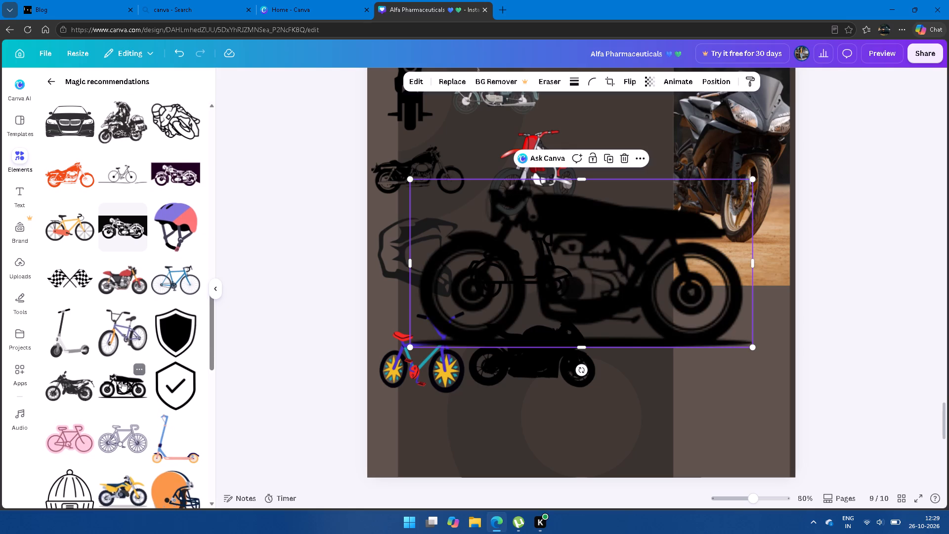
# Move the café-racer silhouette lower on page 9 and shrink it proportionally to roughly two-fifths of the page width.
pyautogui.moveTo(636, 276); pyautogui.dragTo(642, 313)
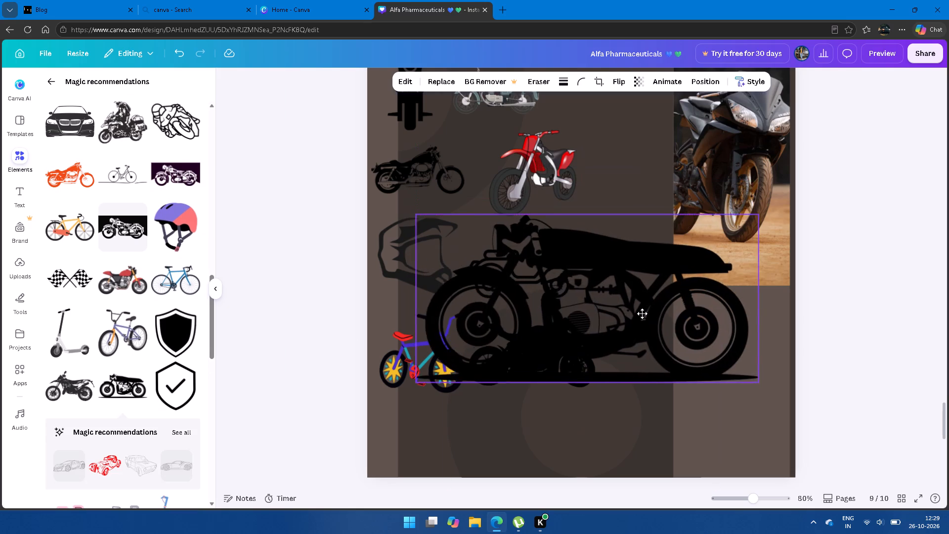
pyautogui.moveTo(642, 313); pyautogui.dragTo(631, 427)
pyautogui.moveTo(646, 430); pyautogui.dragTo(646, 376)
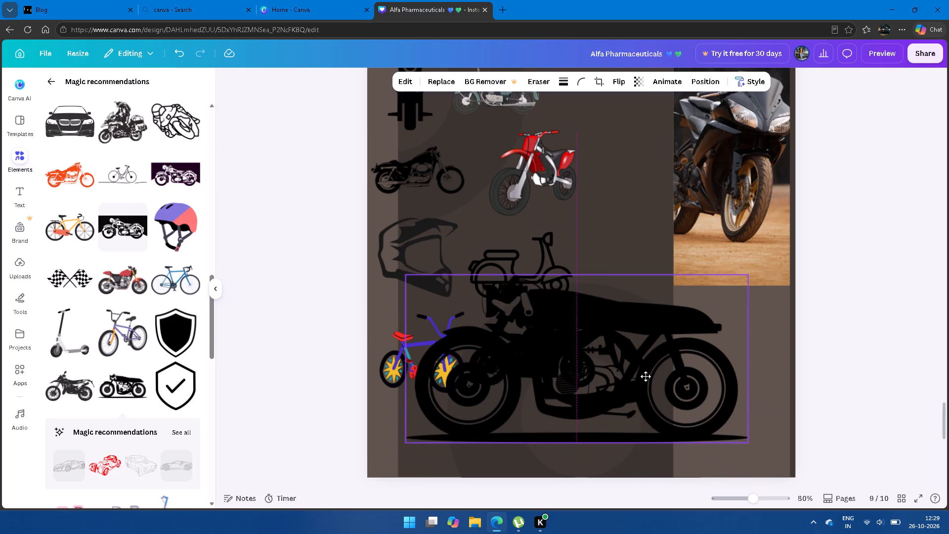
pyautogui.moveTo(646, 376); pyautogui.dragTo(646, 362)
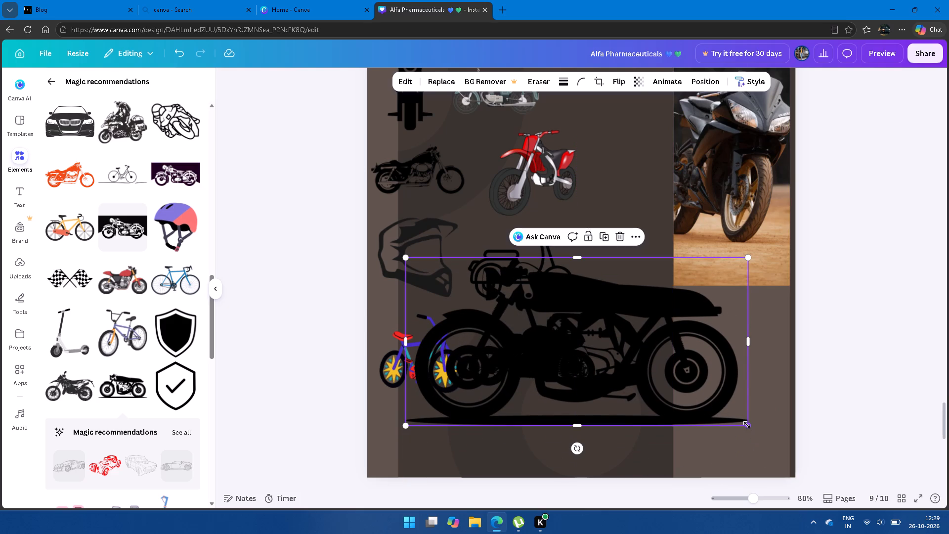
pyautogui.moveTo(747, 425); pyautogui.dragTo(577, 347)
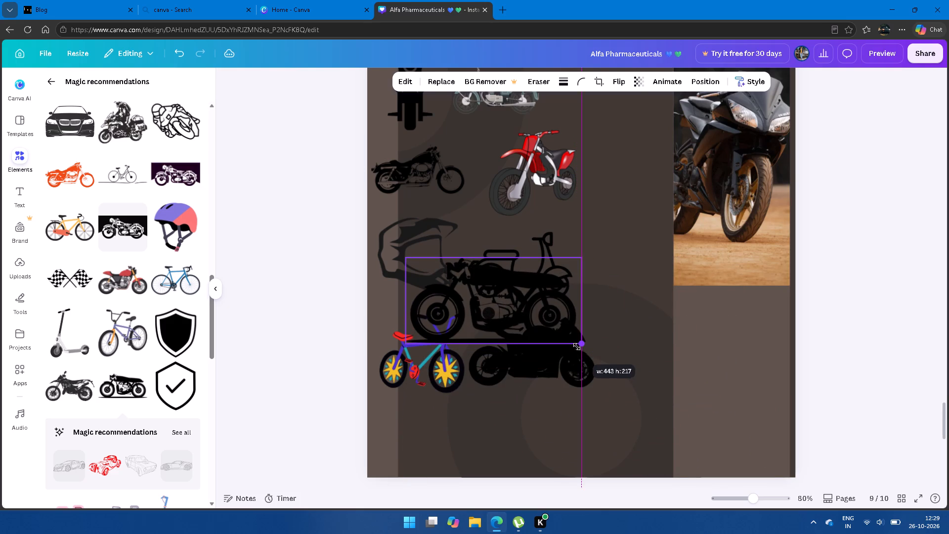
pyautogui.moveTo(577, 347); pyautogui.dragTo(567, 334)
# Place the café-racer silhouette directly below the sport bike silhouette, just above page 9's bottom edge, and deselect it.
pyautogui.moveTo(527, 295); pyautogui.dragTo(534, 342)
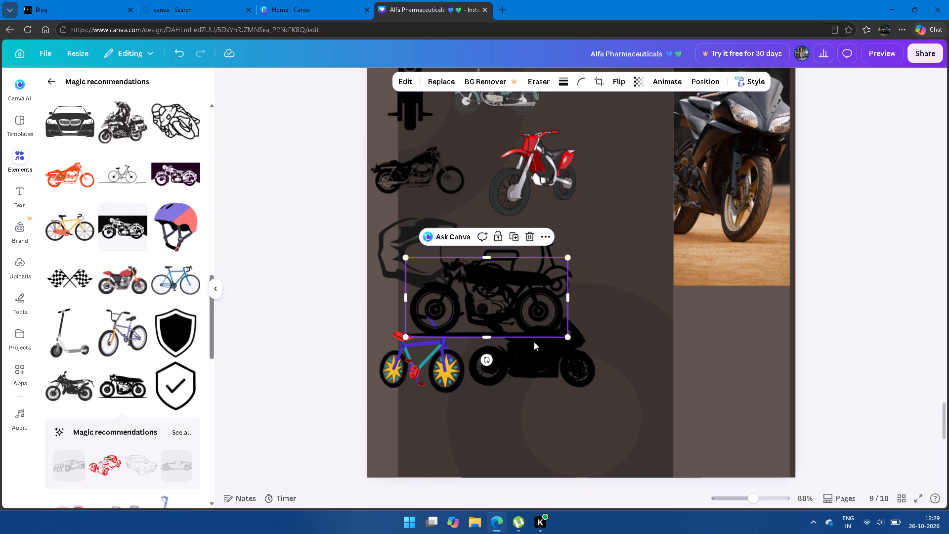
pyautogui.moveTo(534, 342); pyautogui.dragTo(560, 435)
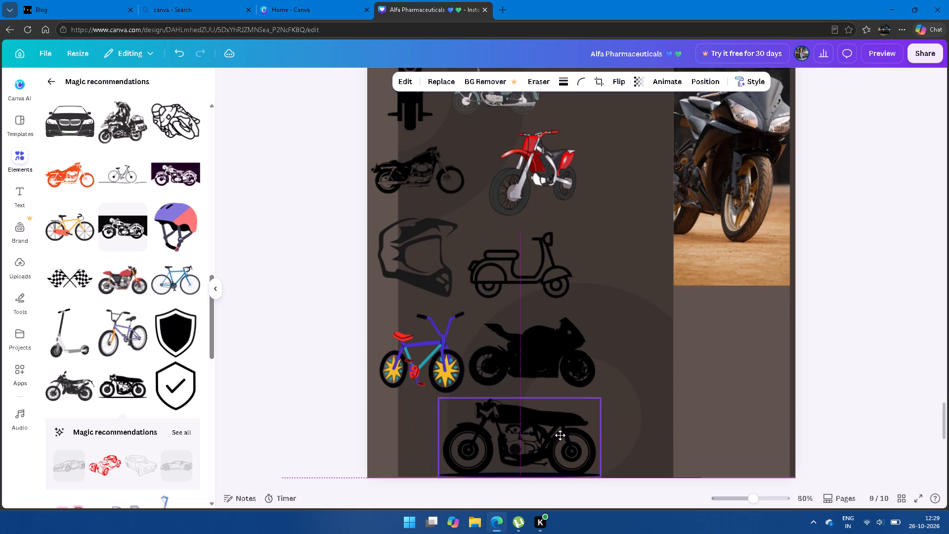
pyautogui.moveTo(560, 435); pyautogui.dragTo(572, 430)
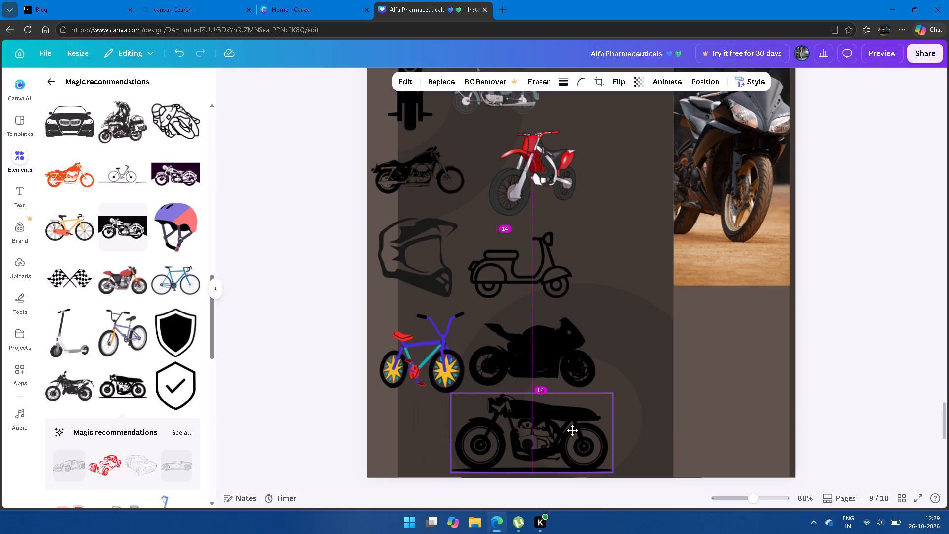
pyautogui.moveTo(572, 430); pyautogui.dragTo(572, 430)
pyautogui.moveTo(572, 430); pyautogui.dragTo(576, 429)
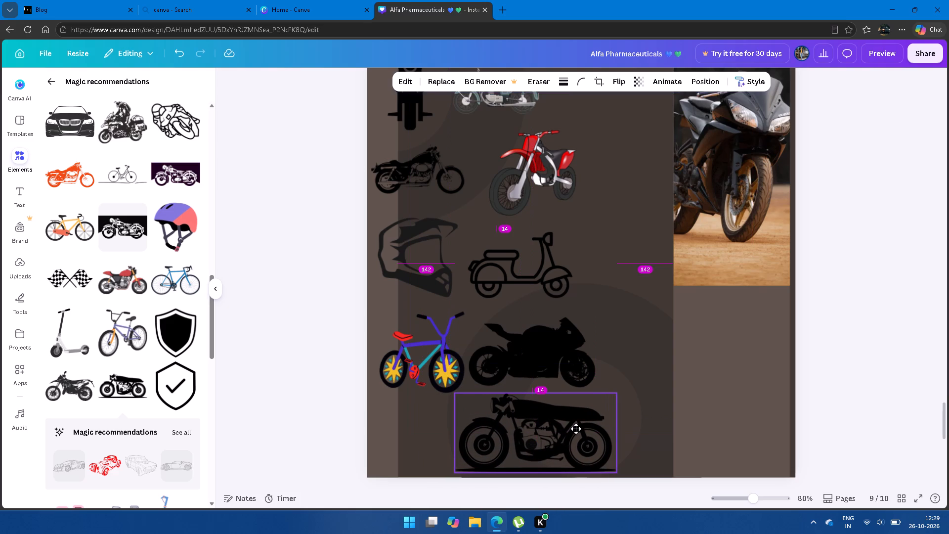
pyautogui.moveTo(576, 429); pyautogui.dragTo(567, 435)
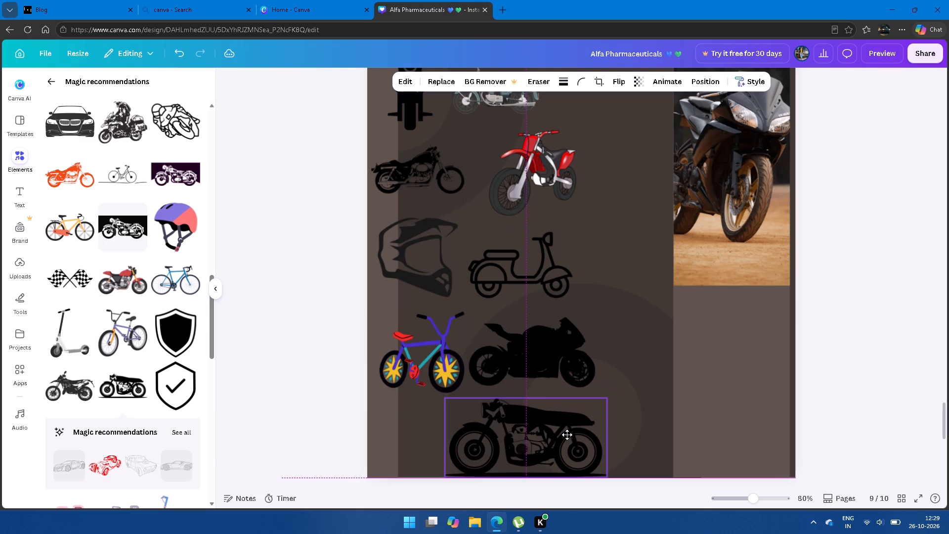
pyautogui.moveTo(567, 435); pyautogui.dragTo(567, 432)
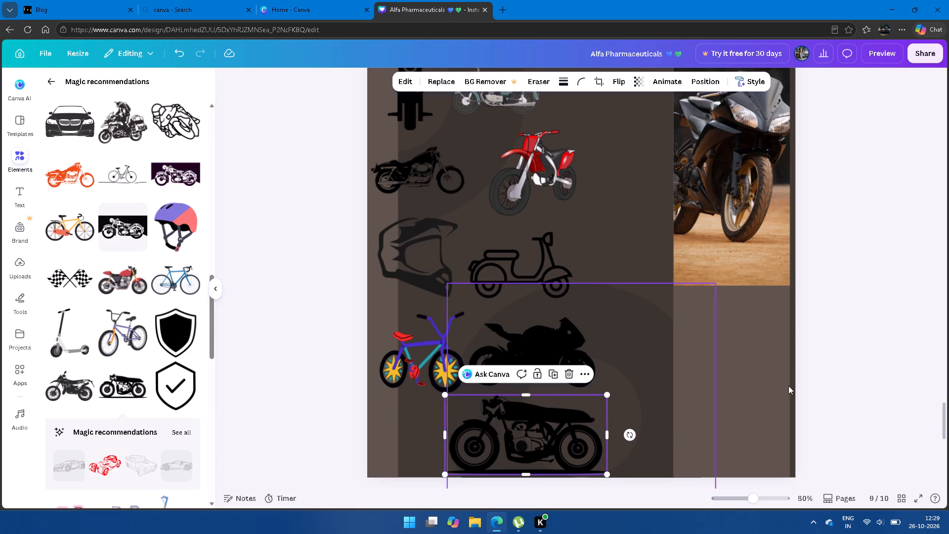
pyautogui.click(823, 352)
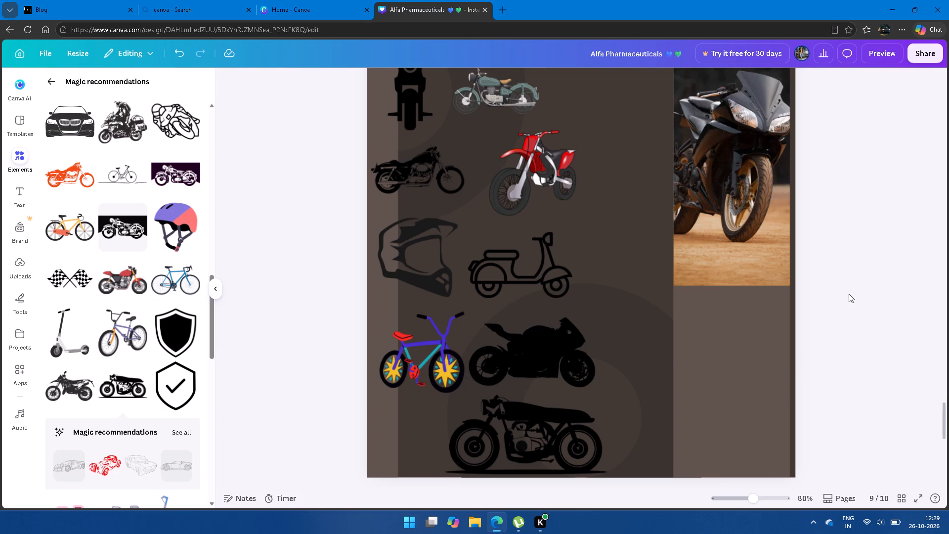
# Nudge the café-racer silhouette three small increments sideways toward the brown strip under the motorcycle photo, and deselect it.
pyautogui.scroll(2, 849, 294)
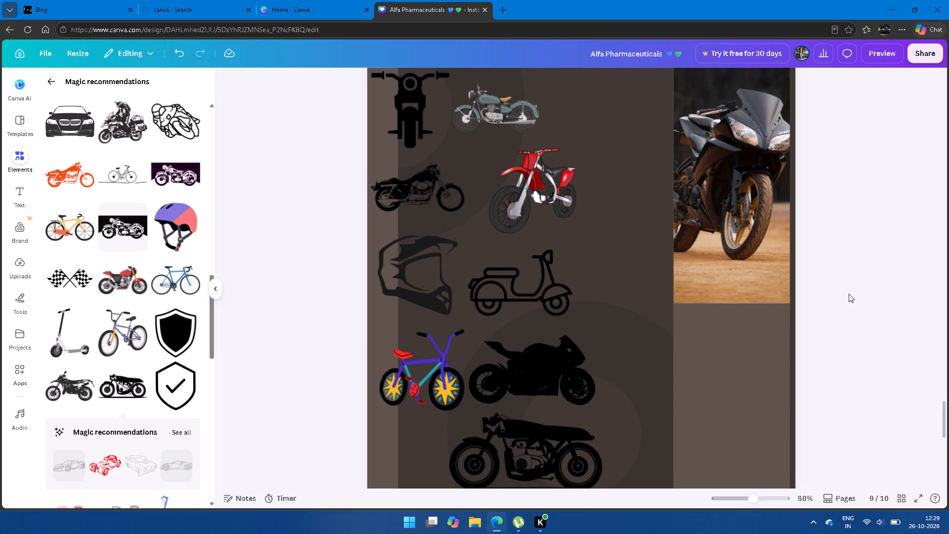
pyautogui.scroll(1, 849, 294)
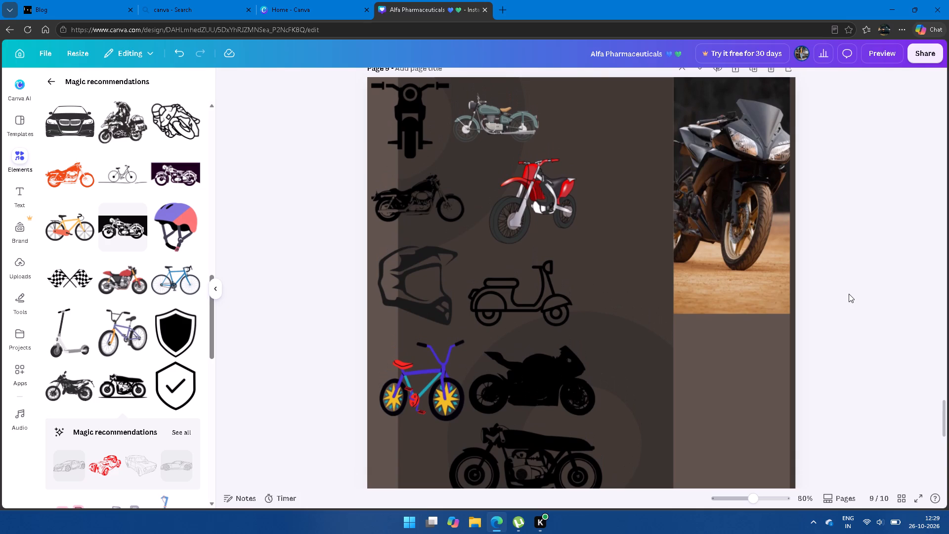
pyautogui.scroll(1, 849, 294)
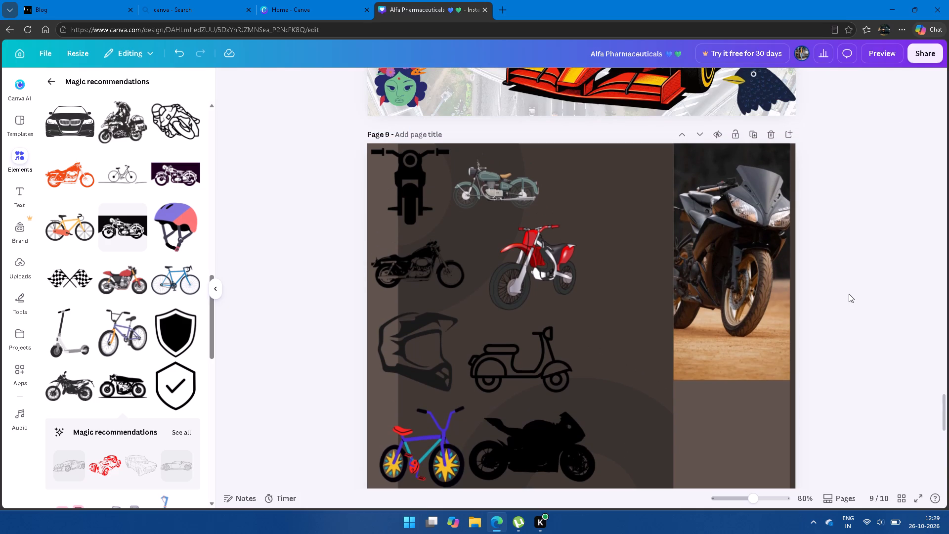
pyautogui.scroll(-2, 849, 294)
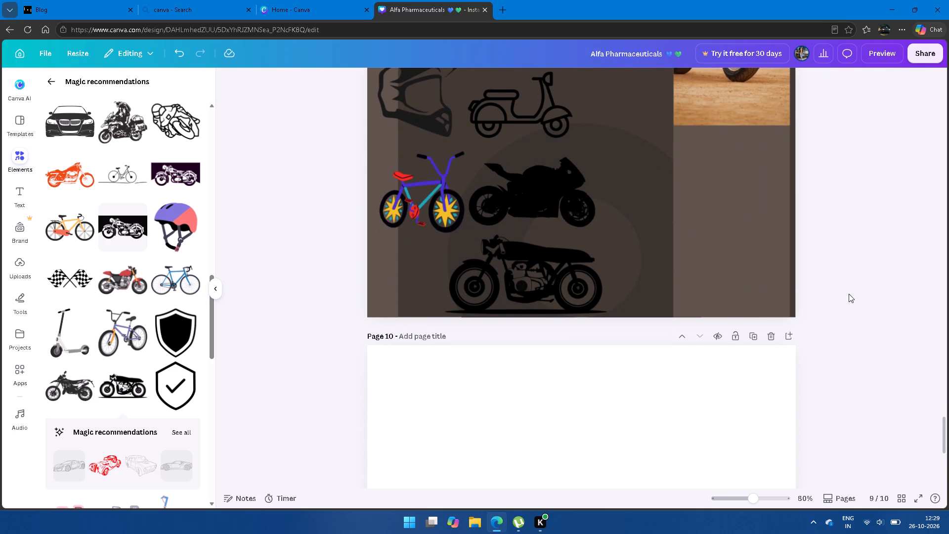
pyautogui.click(545, 296)
pyautogui.press('Right')
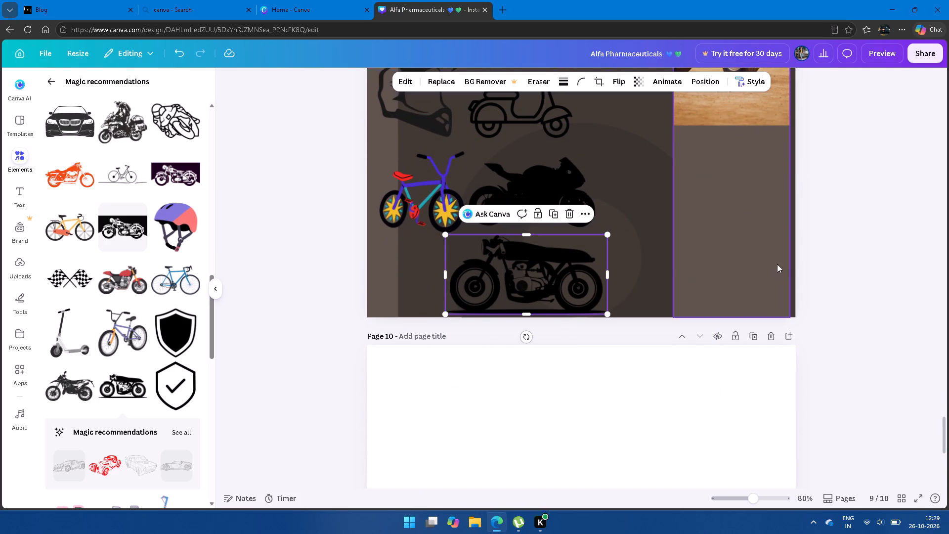
pyautogui.press('Right')
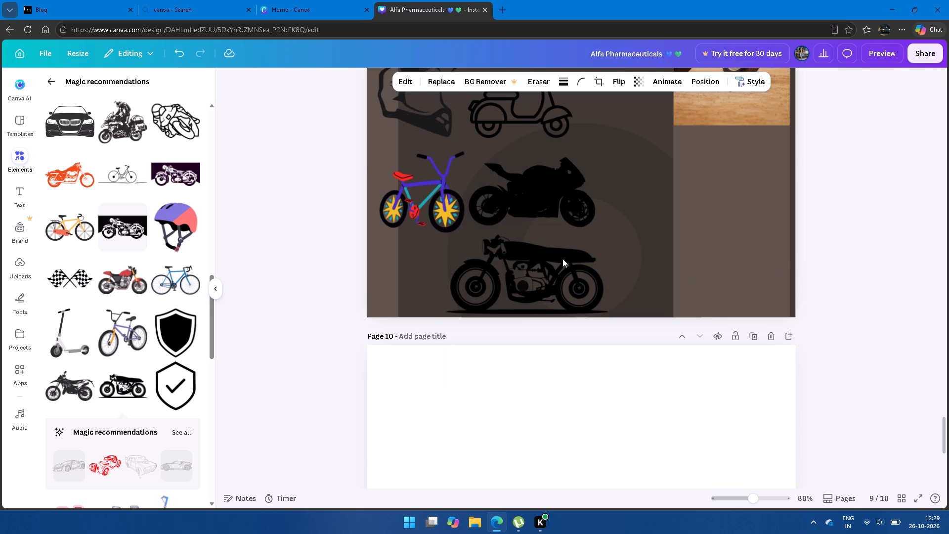
pyautogui.press('Right')
pyautogui.click(814, 272)
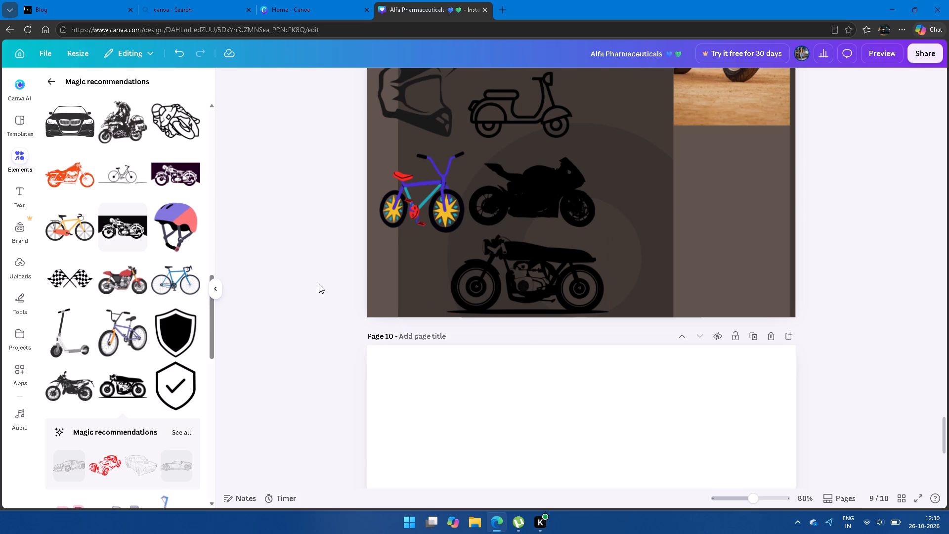
# Review page 9's motorcycle artwork layout and page 10's leaflet image and hair-care slogans.
pyautogui.scroll(-4, 319, 284)
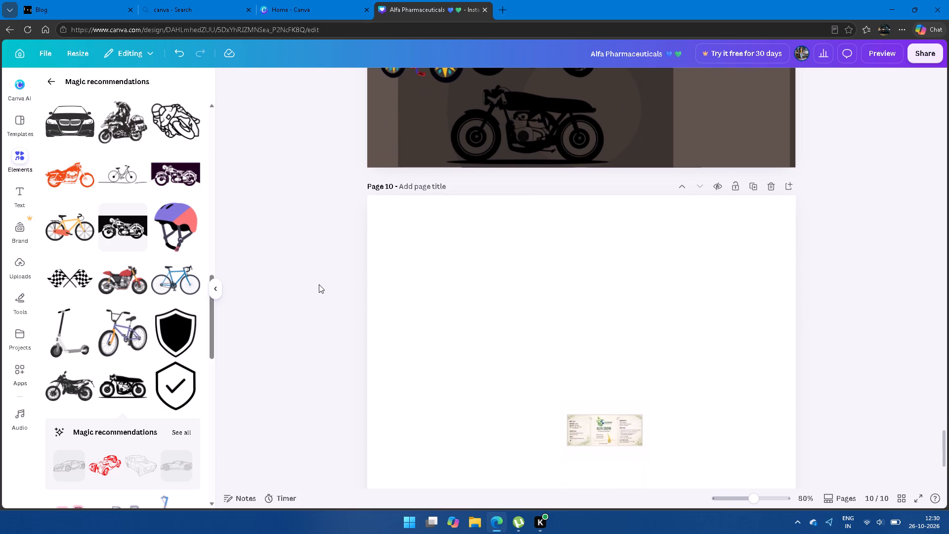
pyautogui.scroll(-2, 583, 322)
pyautogui.scroll(3, 583, 322)
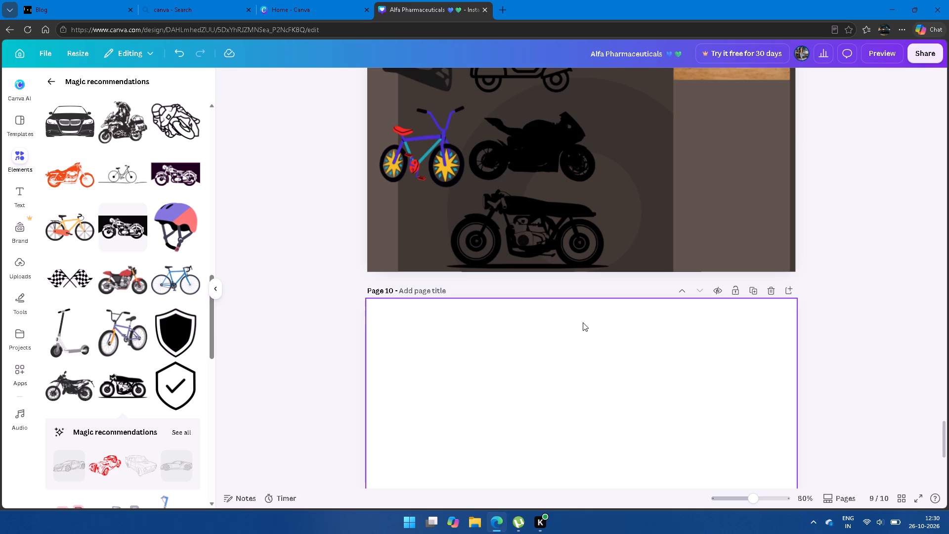
pyautogui.scroll(2, 583, 322)
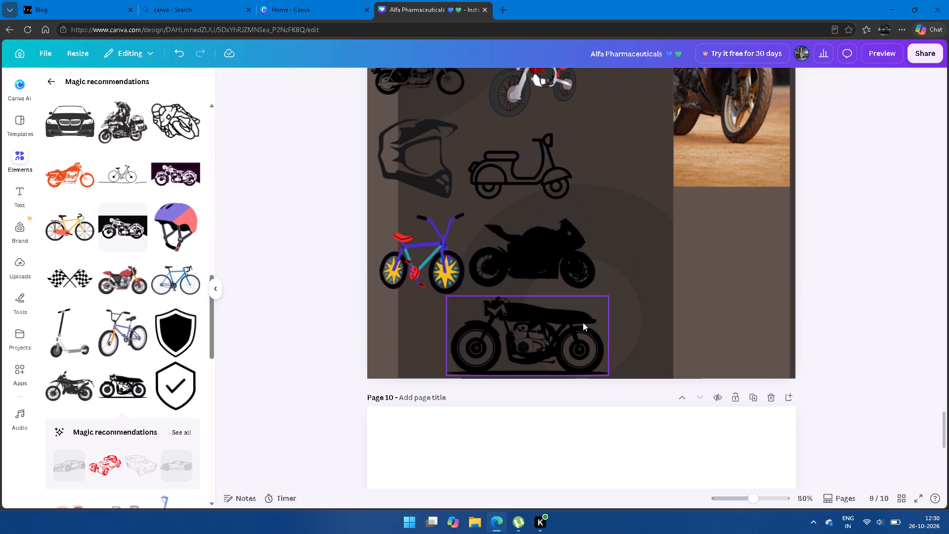
pyautogui.scroll(4, 583, 322)
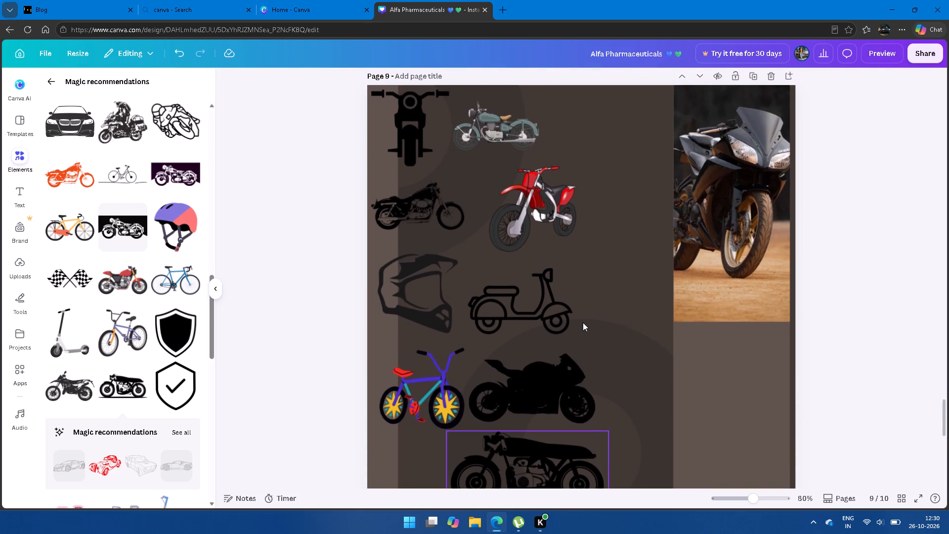
pyautogui.scroll(-1, 583, 322)
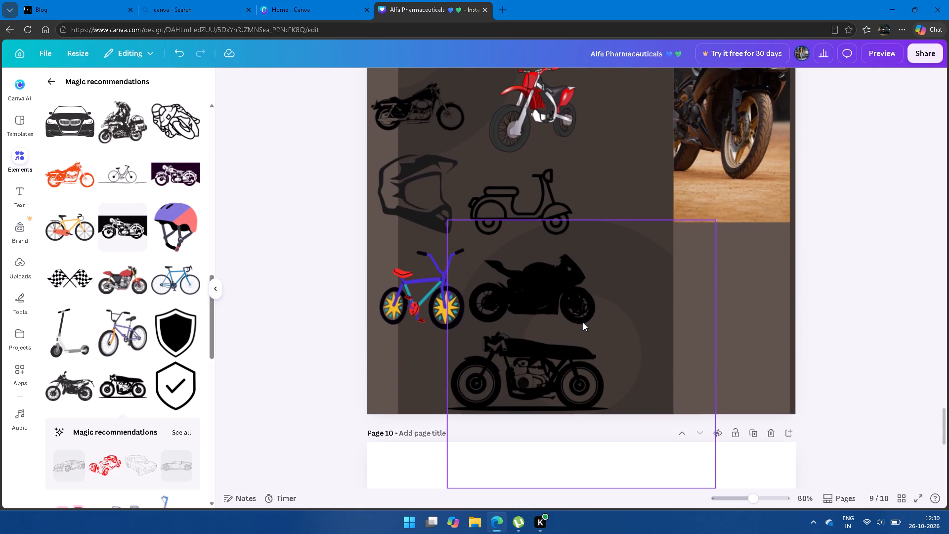
pyautogui.scroll(-5, 583, 322)
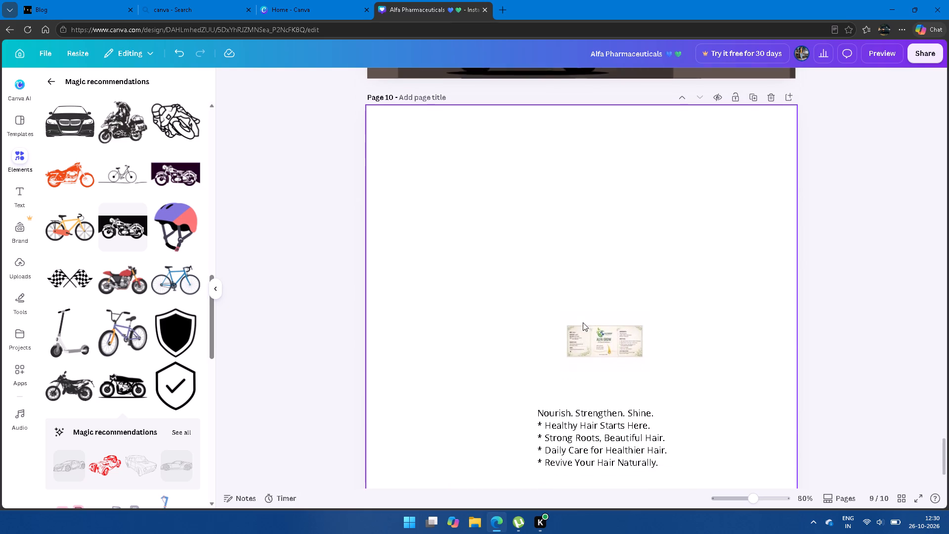
# Add the purple bicycle graphic with the orange fork to page 9 and shrink it proportionally to roughly two-fifths of the page width.
pyautogui.scroll(-6, 583, 322)
pyautogui.scroll(6, 583, 322)
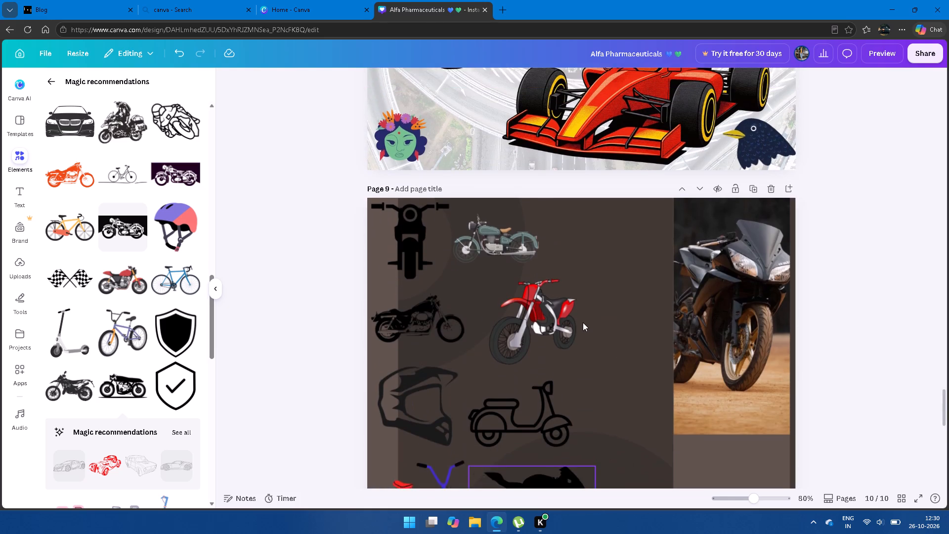
pyautogui.scroll(-2, 583, 322)
pyautogui.scroll(1, 583, 322)
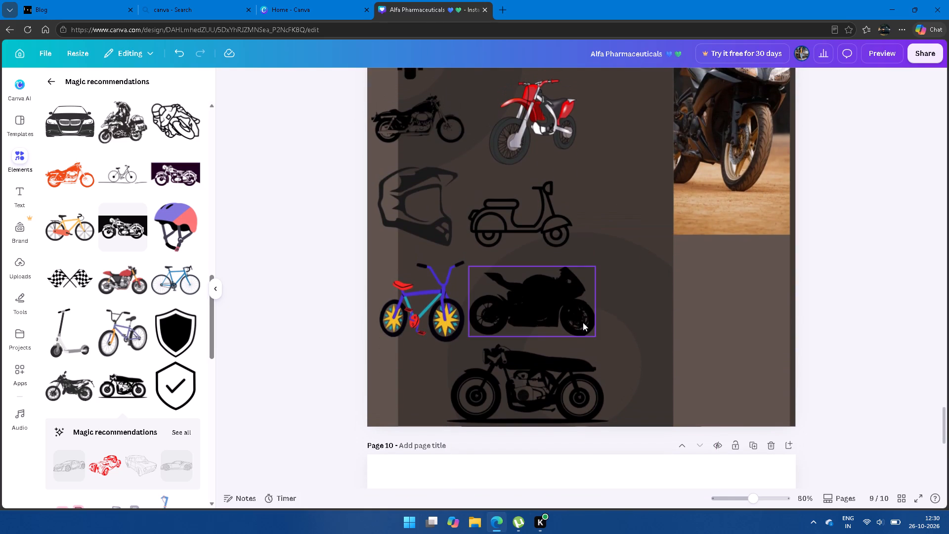
pyautogui.click(120, 336)
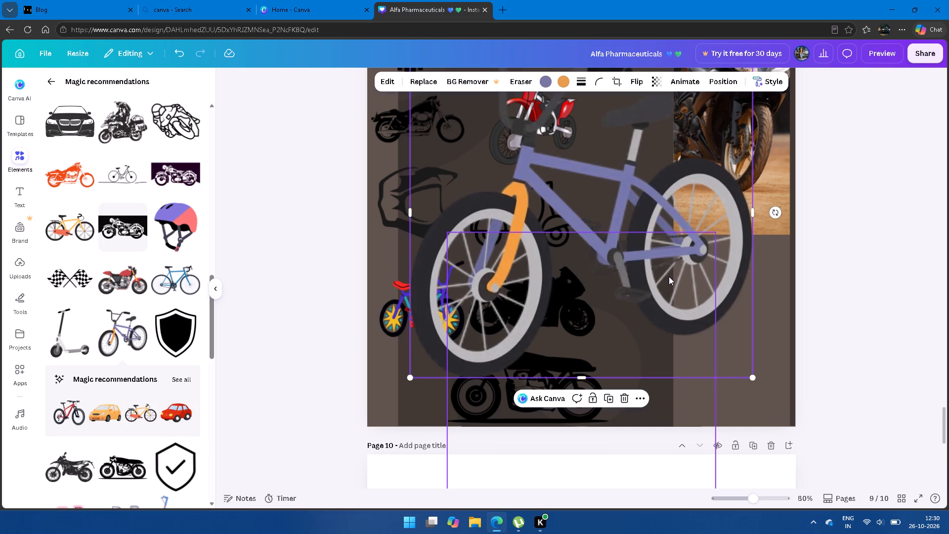
pyautogui.moveTo(669, 276); pyautogui.dragTo(688, 315)
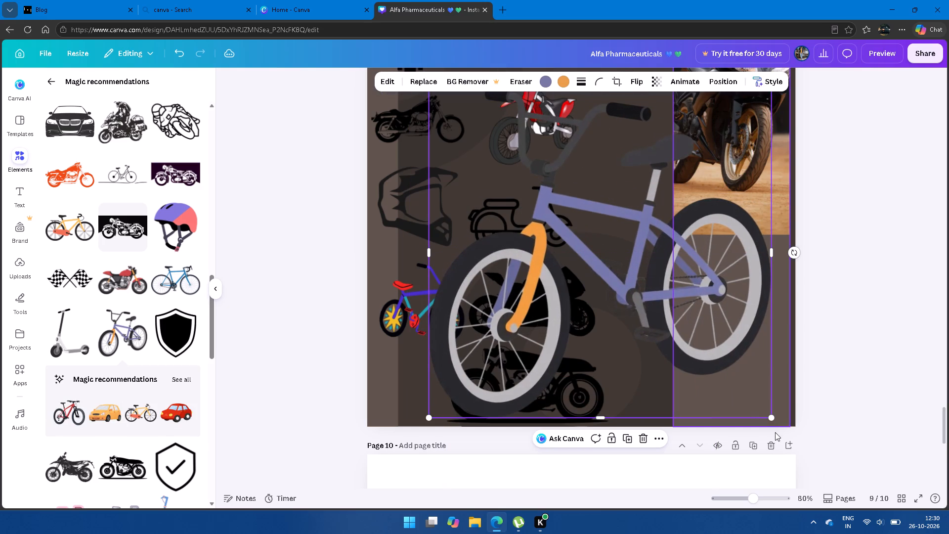
pyautogui.moveTo(772, 419); pyautogui.dragTo(602, 239)
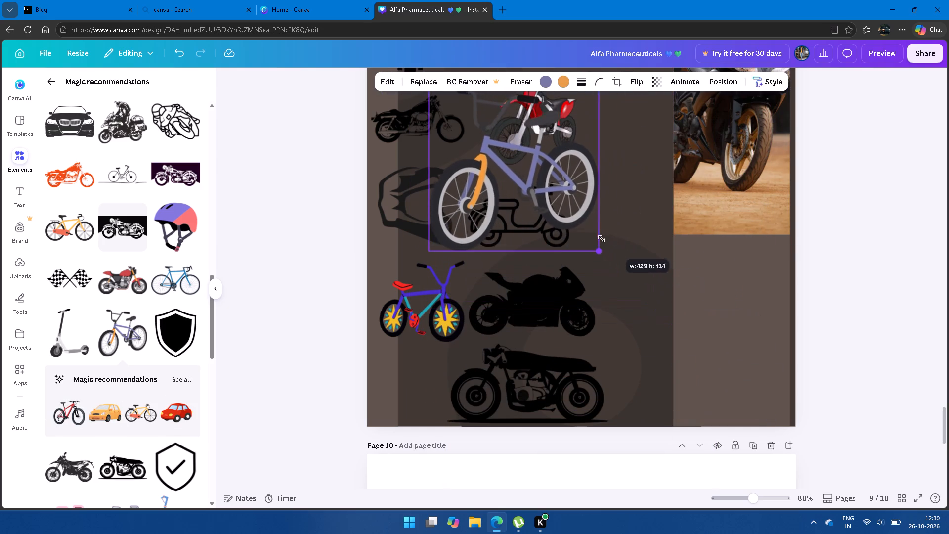
pyautogui.moveTo(602, 239); pyautogui.dragTo(597, 237)
# Shrink the purple bicycle to just over a quarter of page 9's width and move it beside the scooter outline.
pyautogui.scroll(3, 597, 237)
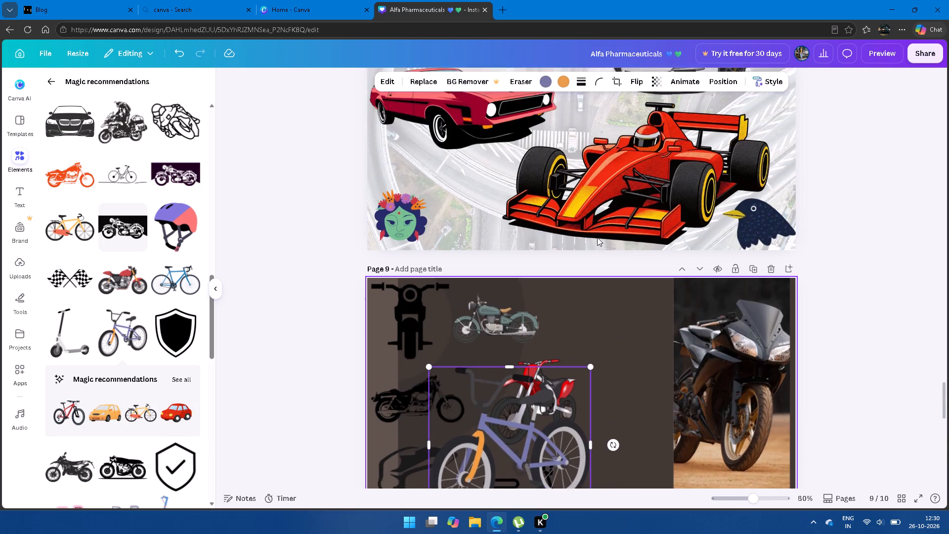
pyautogui.scroll(1, 597, 237)
pyautogui.moveTo(590, 445); pyautogui.dragTo(534, 390, button='right')
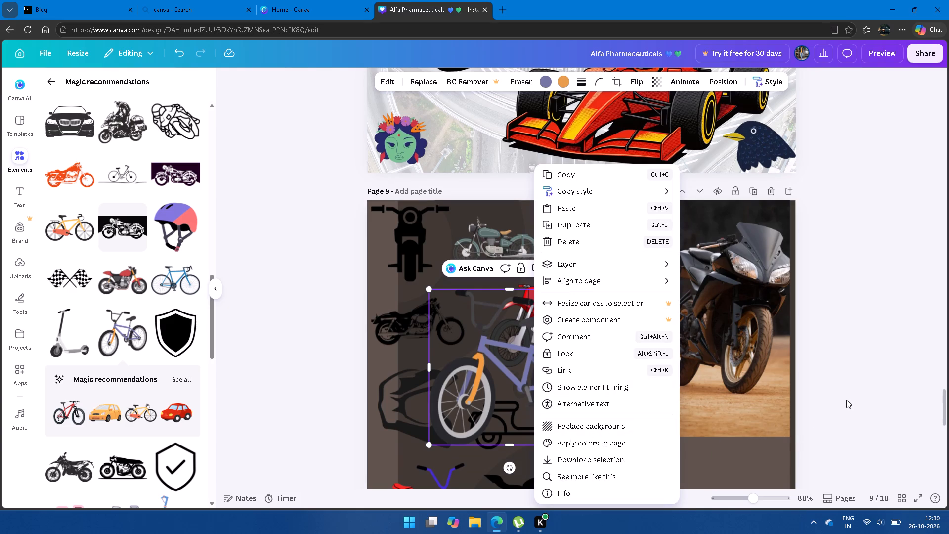
pyautogui.click(846, 400)
pyautogui.moveTo(588, 444); pyautogui.dragTo(539, 402, button='right')
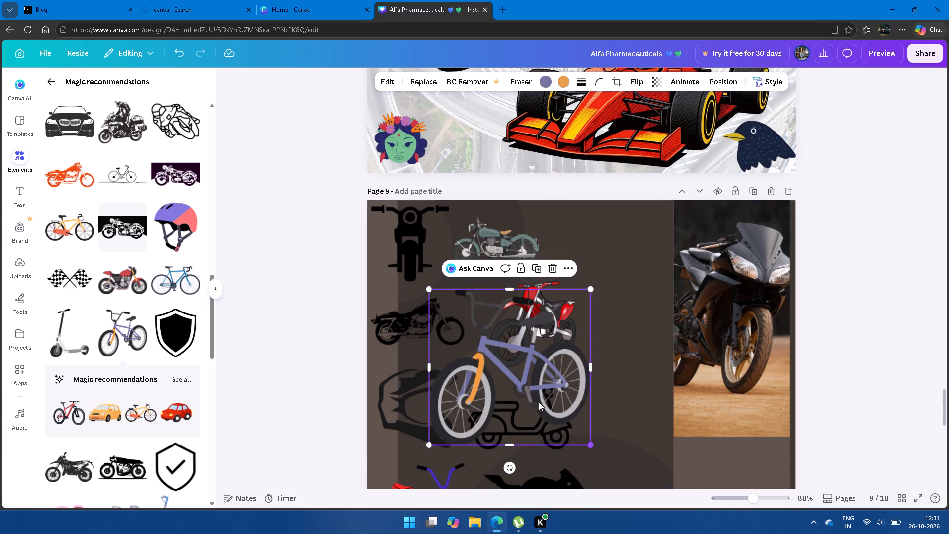
pyautogui.moveTo(539, 402); pyautogui.dragTo(539, 402, button='right')
pyautogui.click(823, 370)
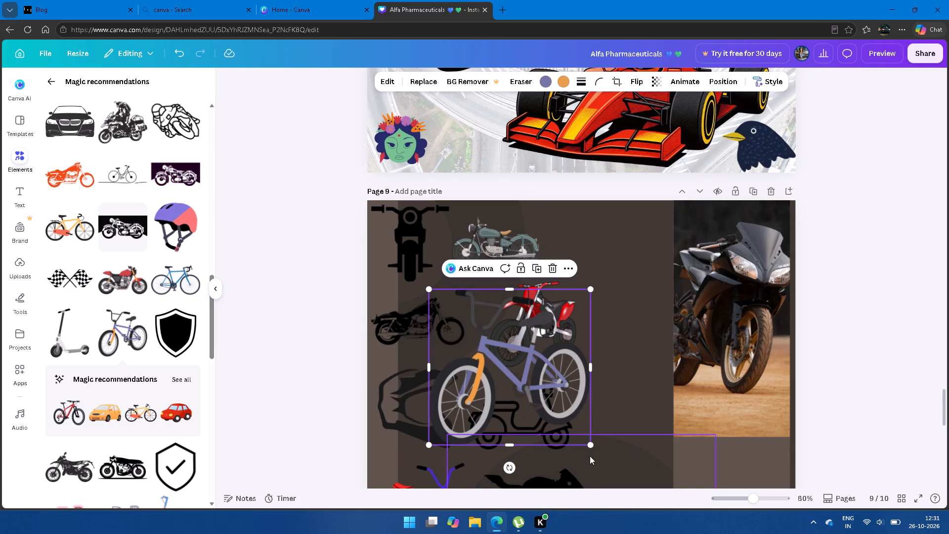
pyautogui.moveTo(590, 445); pyautogui.dragTo(547, 399, button='right')
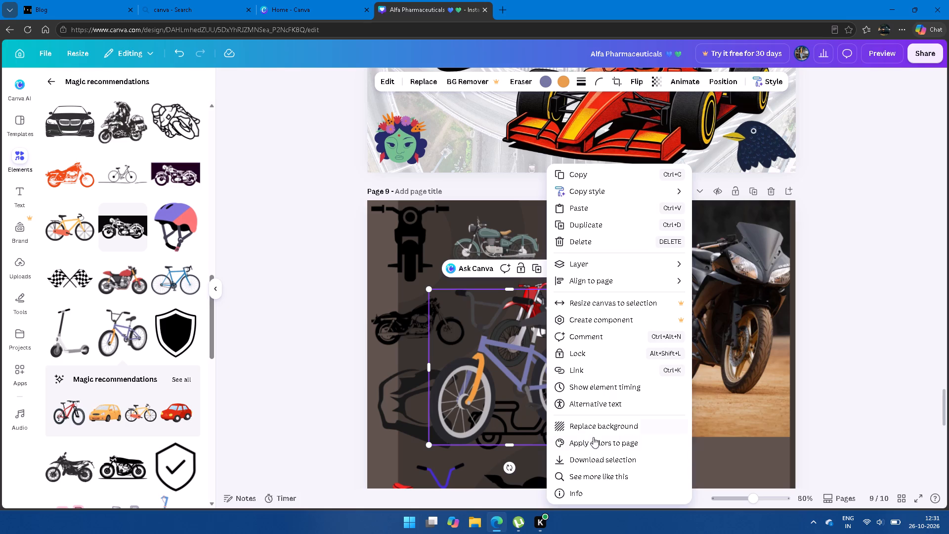
pyautogui.moveTo(819, 376); pyautogui.dragTo(592, 445)
pyautogui.moveTo(592, 445); pyautogui.dragTo(568, 423)
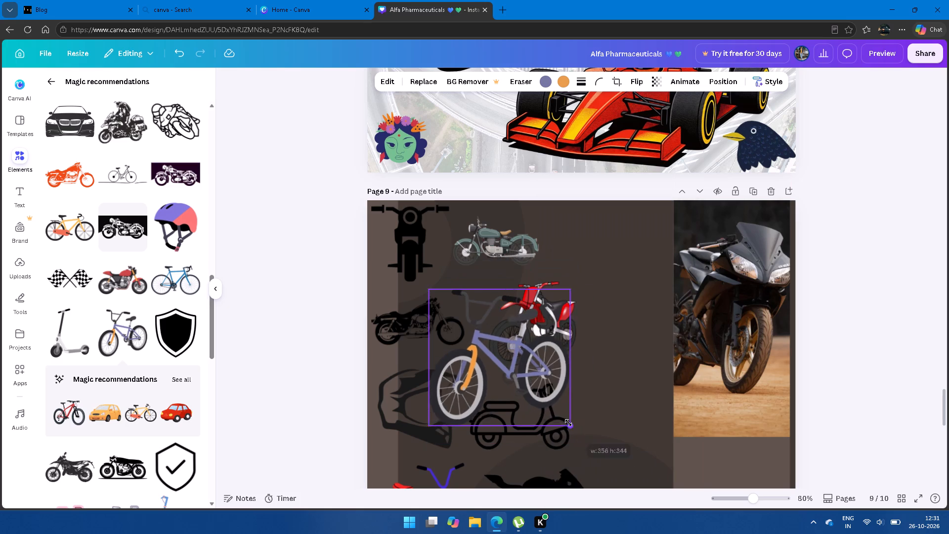
pyautogui.moveTo(568, 423); pyautogui.dragTo(553, 402)
pyautogui.moveTo(486, 335); pyautogui.dragTo(616, 290)
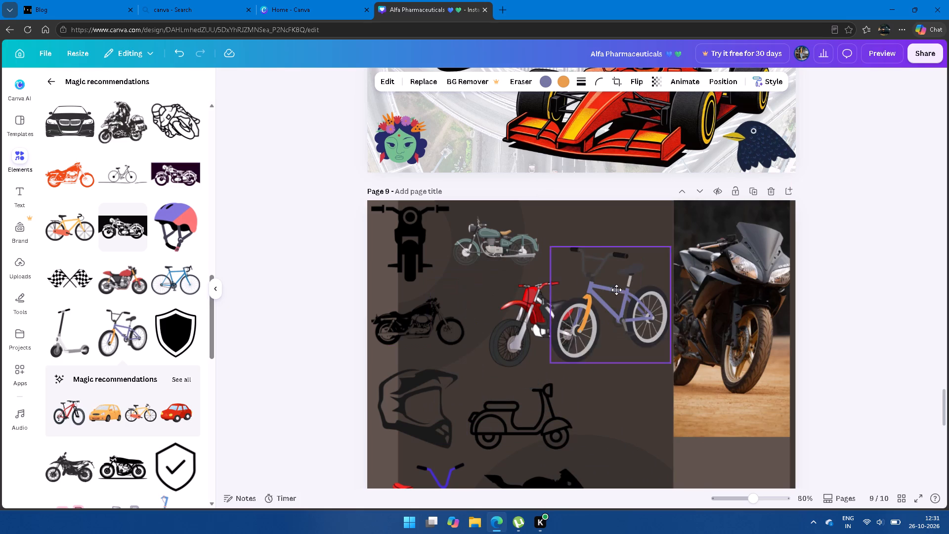
pyautogui.moveTo(616, 290); pyautogui.dragTo(639, 397)
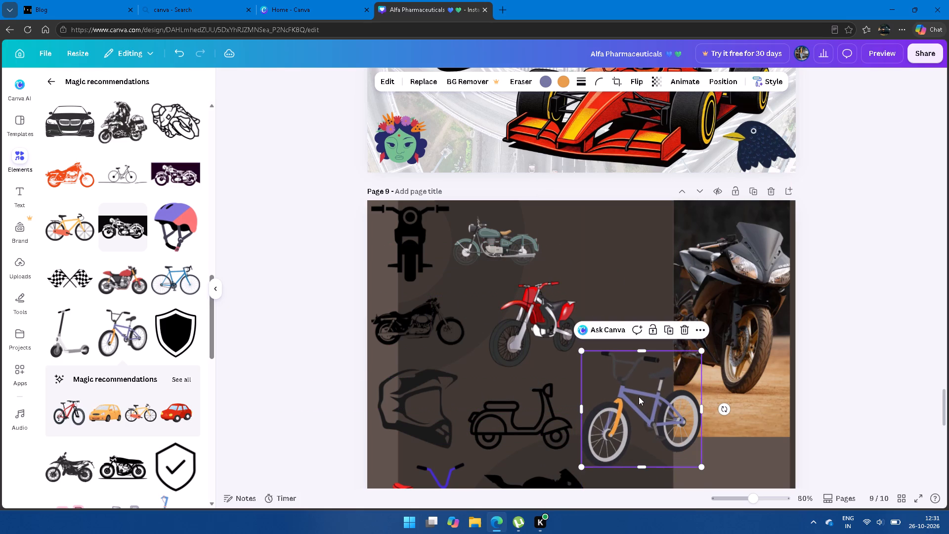
# Shrink the purple bicycle to about one-fifth of page 9's width and place it between the scooter outline and the motorcycle photo.
pyautogui.scroll(-2, 639, 397)
pyautogui.scroll(1, 639, 397)
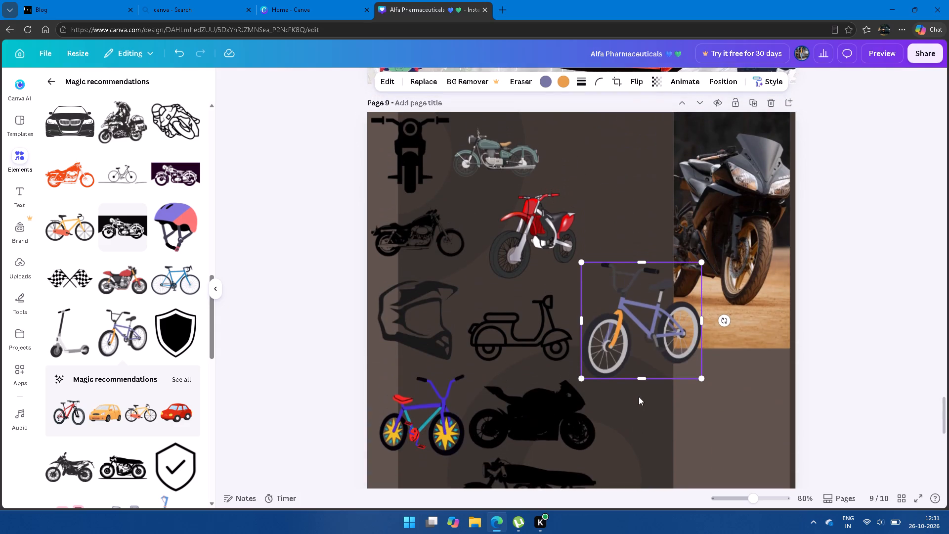
pyautogui.scroll(1, 639, 397)
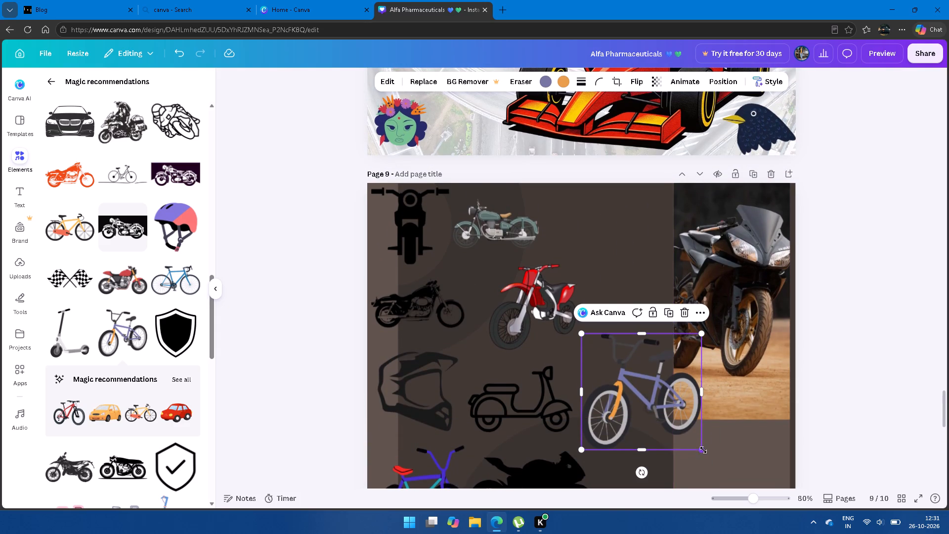
pyautogui.moveTo(703, 449); pyautogui.dragTo(668, 424, button='right')
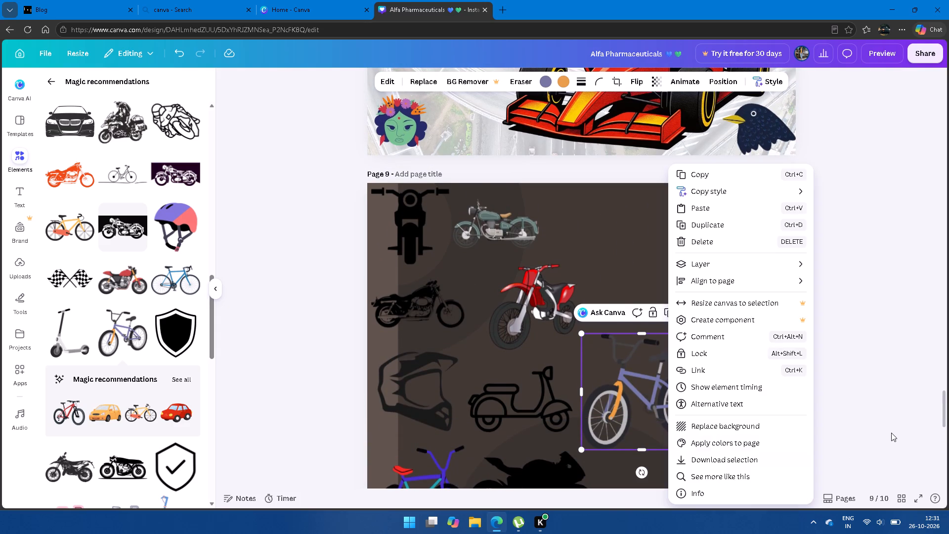
pyautogui.moveTo(891, 429); pyautogui.dragTo(703, 452)
pyautogui.moveTo(703, 452); pyautogui.dragTo(682, 437)
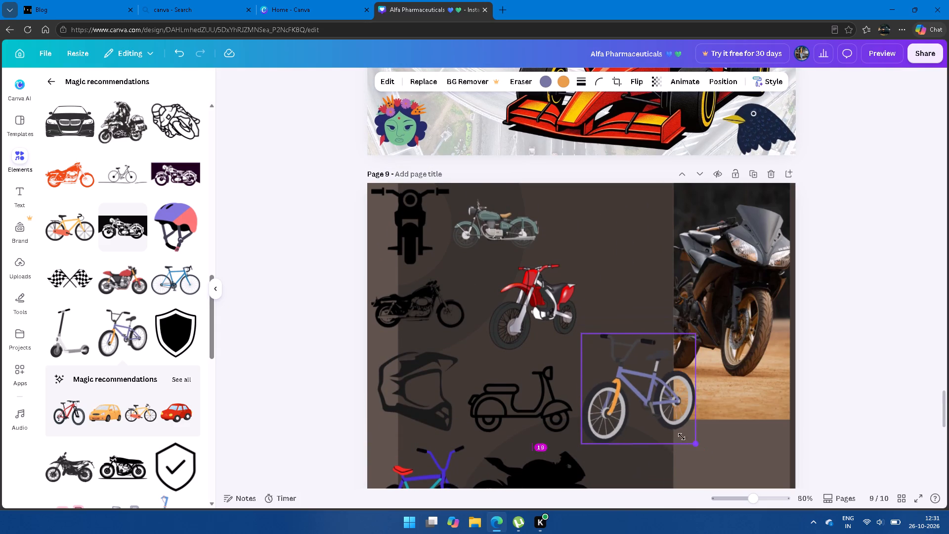
pyautogui.moveTo(682, 437); pyautogui.dragTo(660, 422)
pyautogui.moveTo(640, 374); pyautogui.dragTo(637, 239)
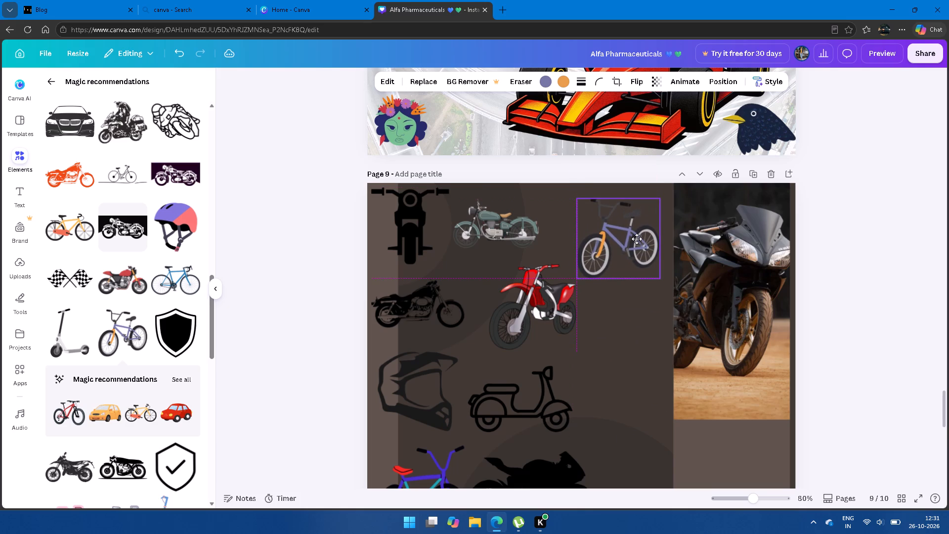
pyautogui.moveTo(637, 239); pyautogui.dragTo(635, 364)
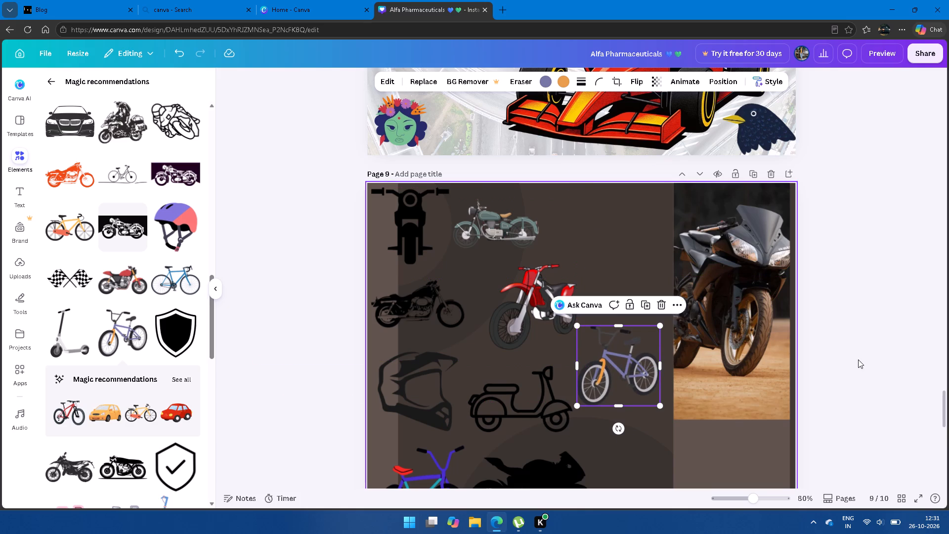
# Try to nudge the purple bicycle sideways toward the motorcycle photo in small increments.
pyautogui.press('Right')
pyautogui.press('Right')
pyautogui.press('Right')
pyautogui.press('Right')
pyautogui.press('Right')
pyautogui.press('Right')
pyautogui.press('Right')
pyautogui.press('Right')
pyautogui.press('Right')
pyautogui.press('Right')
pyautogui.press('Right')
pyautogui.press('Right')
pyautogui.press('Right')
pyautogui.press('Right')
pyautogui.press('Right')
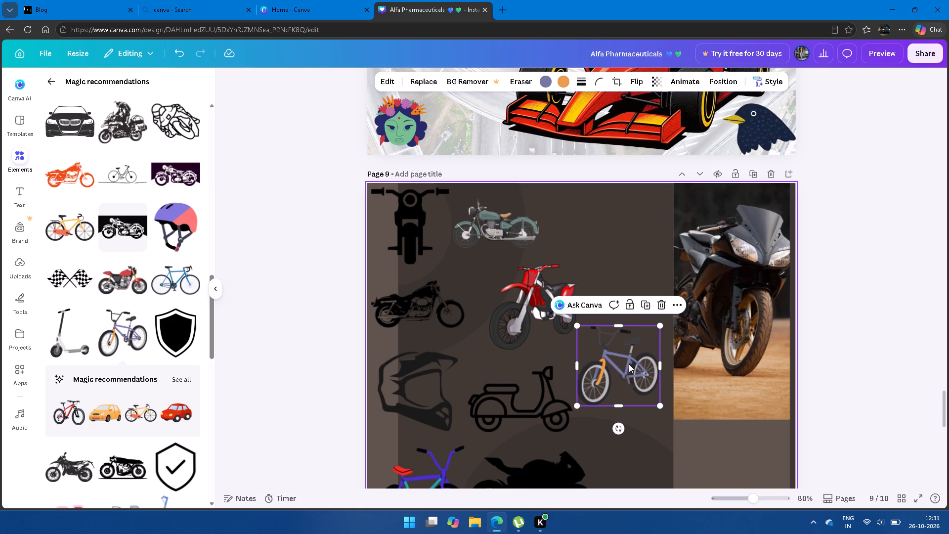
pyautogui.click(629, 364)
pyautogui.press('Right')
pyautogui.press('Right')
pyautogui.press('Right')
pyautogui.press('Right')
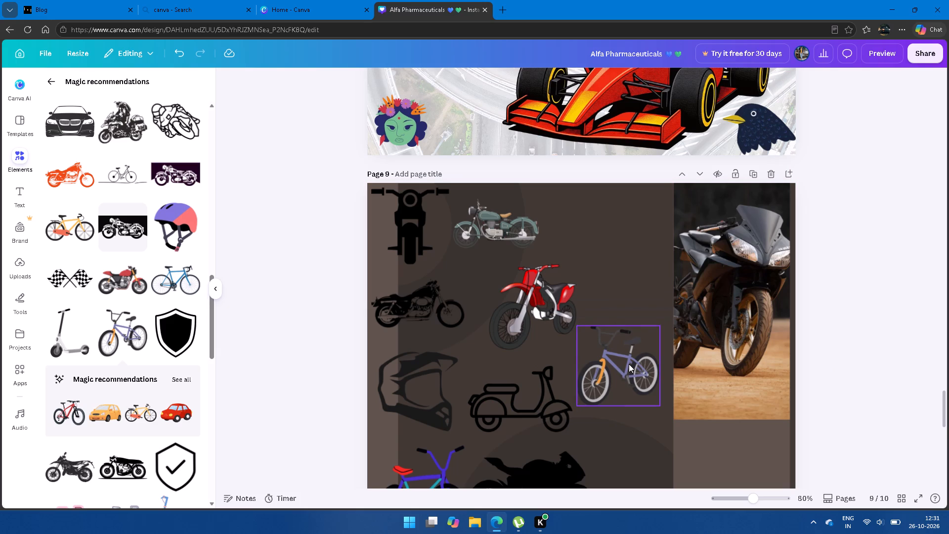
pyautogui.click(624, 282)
# Nudge the purple bicycle thirteen small increments toward the motorcycle photo on page 9, and deselect it.
pyautogui.click(605, 355)
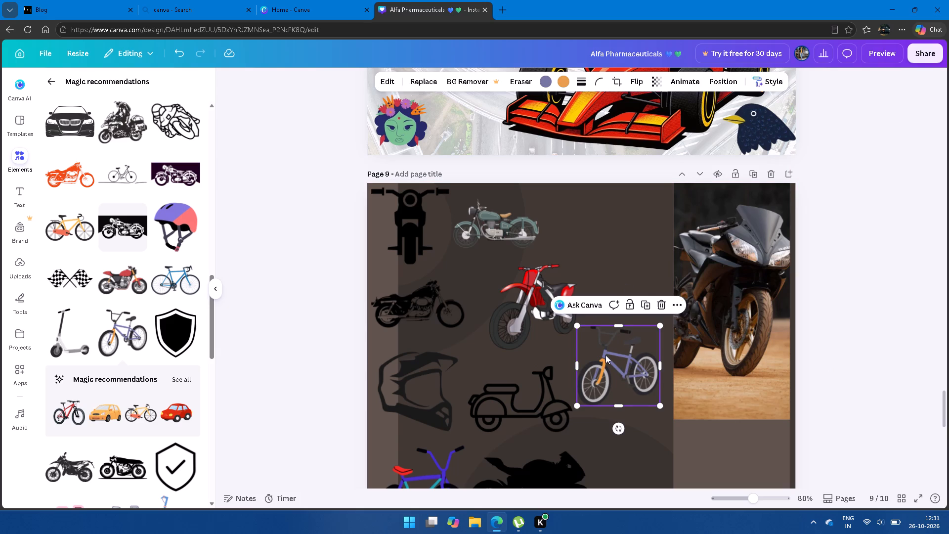
pyautogui.press('Right')
pyautogui.press('Right')
pyautogui.press('Right')
pyautogui.press('Right')
pyautogui.press('Right')
pyautogui.press('Right')
pyautogui.press('Right')
pyautogui.press('Right')
pyautogui.press('Right')
pyautogui.press('Right')
pyautogui.press('Right')
pyautogui.press('Right')
pyautogui.press('Right')
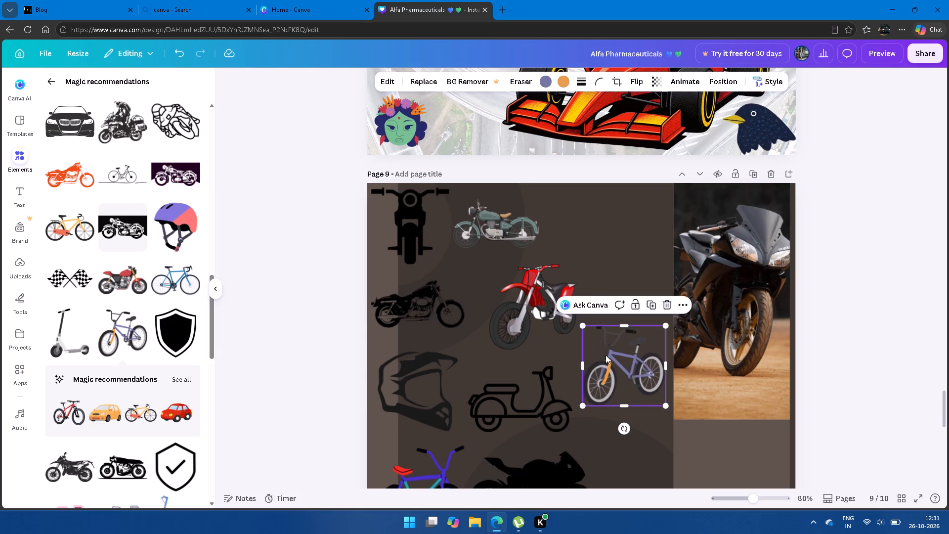
pyautogui.scroll(-2, 605, 355)
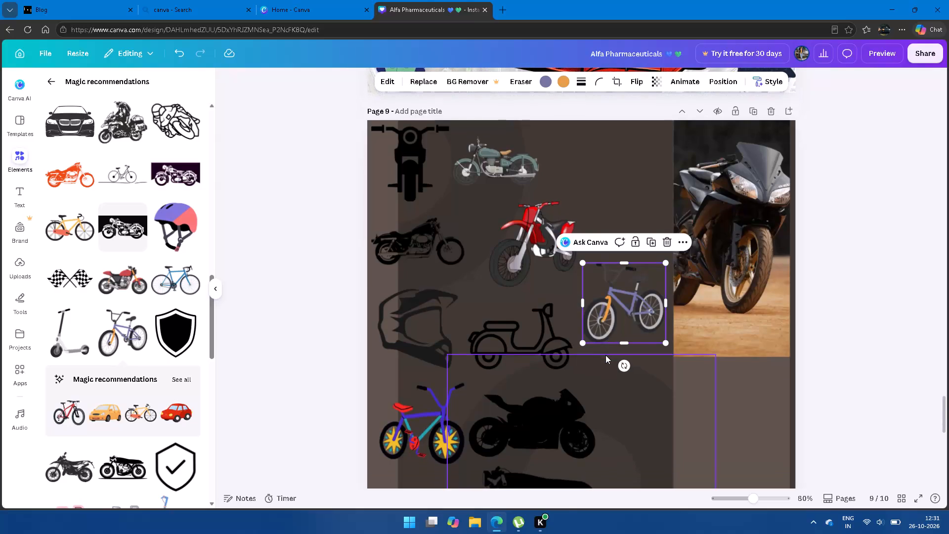
pyautogui.click(928, 270)
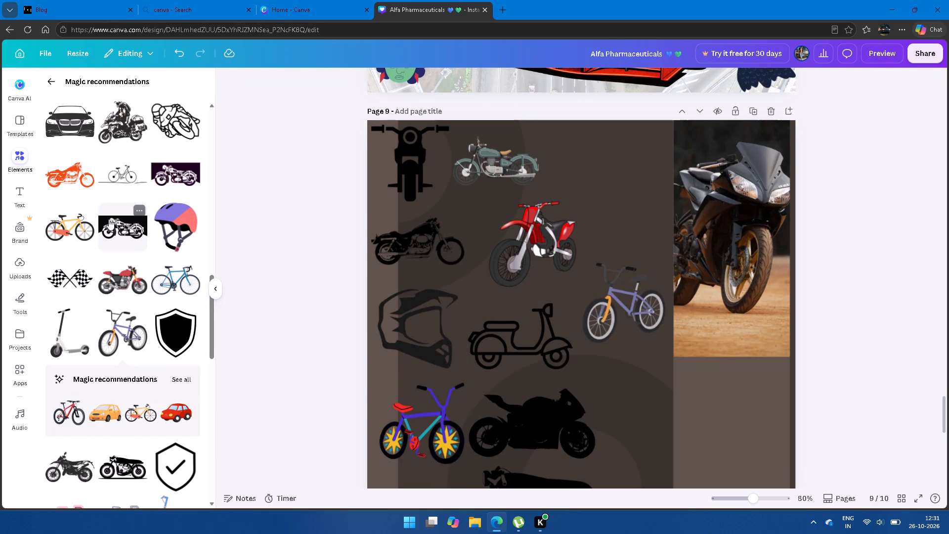
# Find the yellow dirt bike graphic among the recommended motorcycle and bicycle elements and add it to page 9.
pyautogui.scroll(-1, 109, 219)
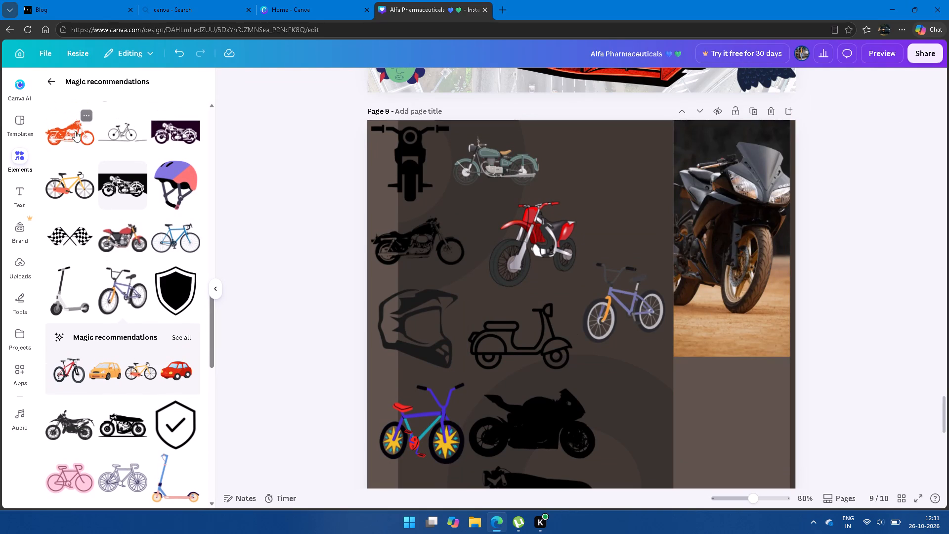
pyautogui.scroll(-2, 101, 329)
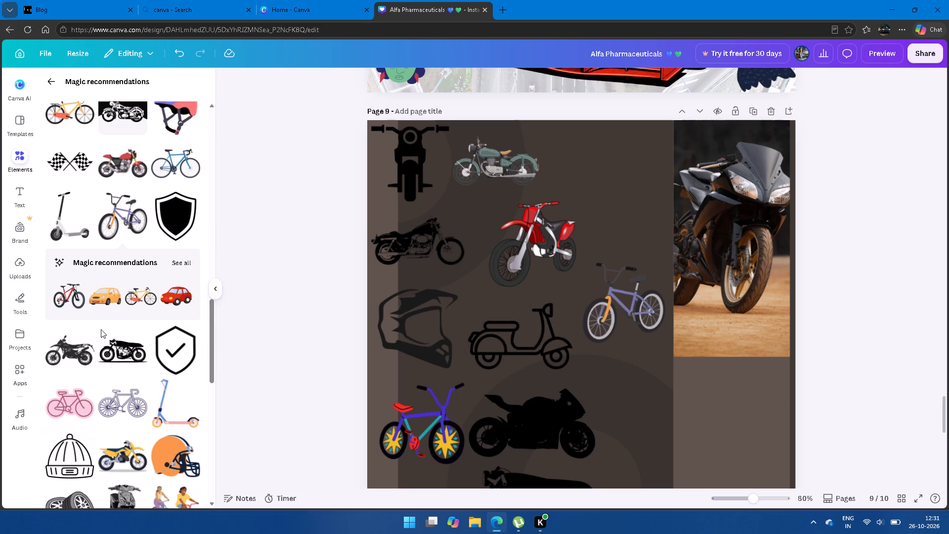
pyautogui.scroll(-2, 101, 329)
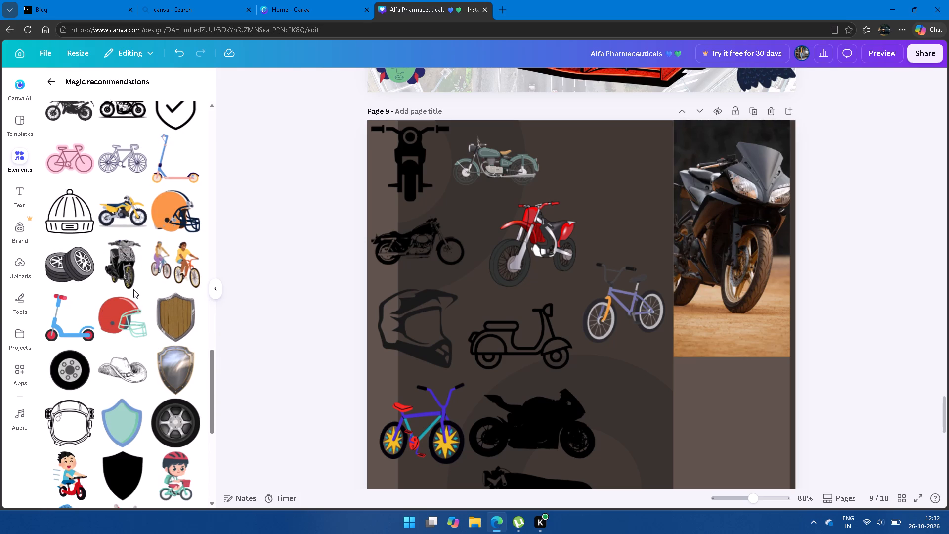
pyautogui.scroll(-5, 133, 289)
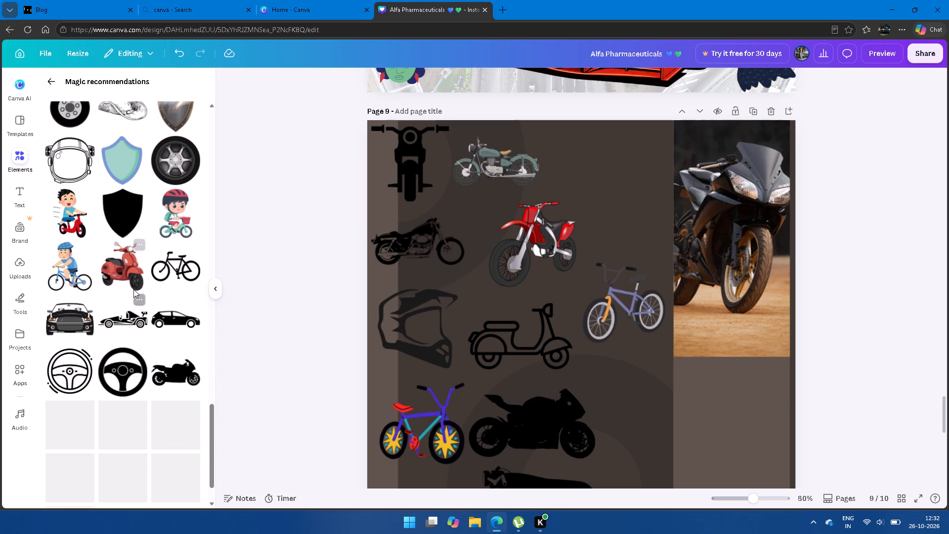
pyautogui.scroll(-3, 133, 289)
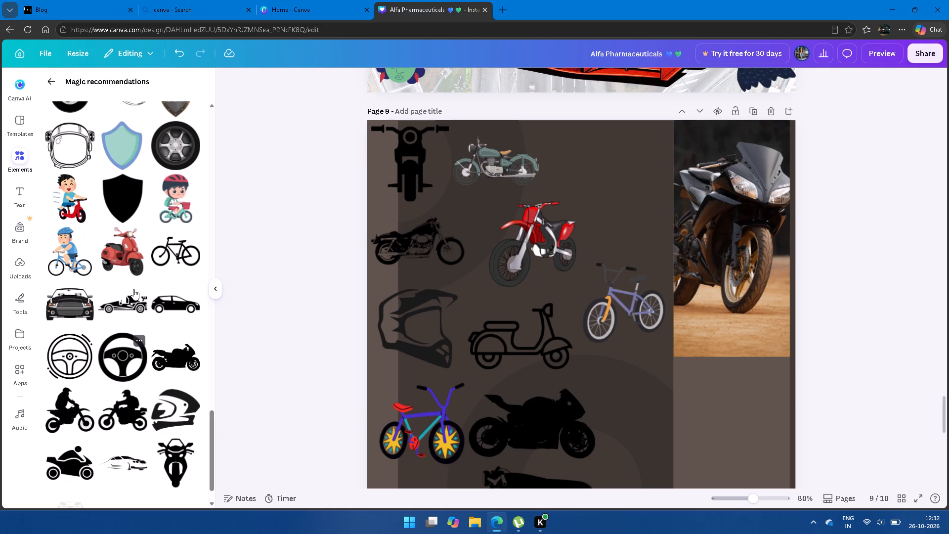
pyautogui.scroll(2, 125, 363)
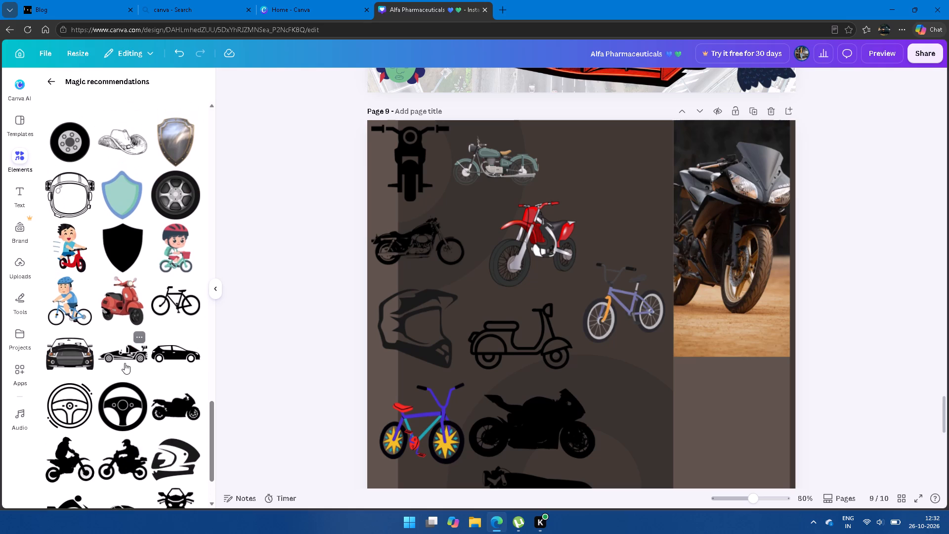
pyautogui.scroll(4, 125, 363)
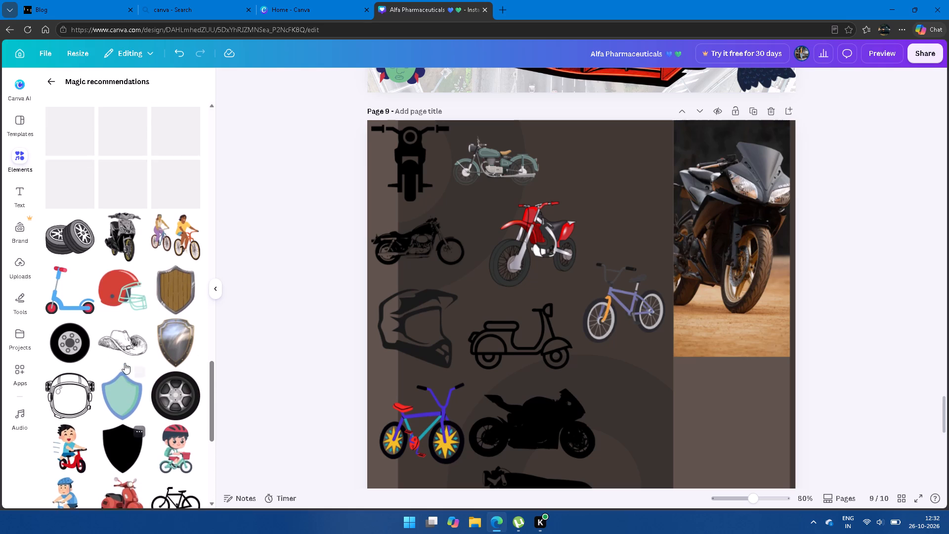
pyautogui.scroll(1, 125, 363)
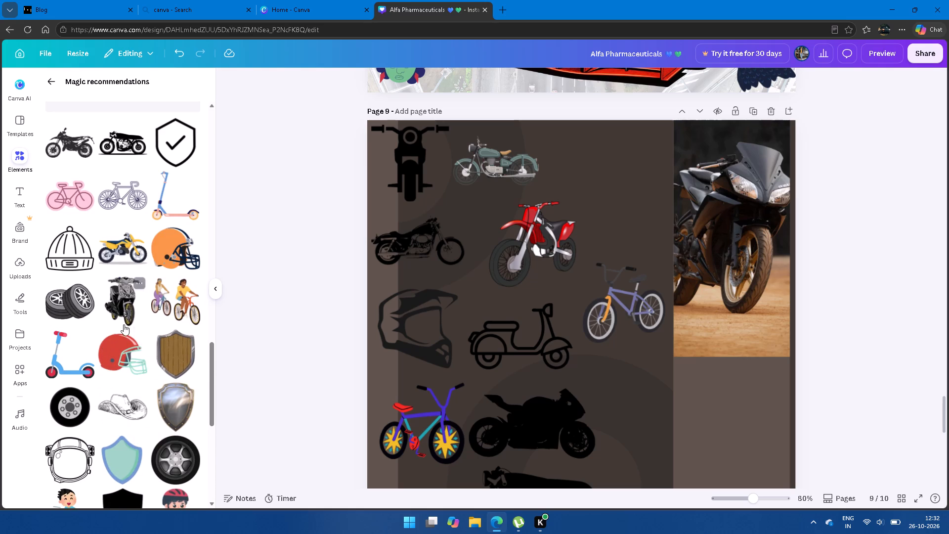
pyautogui.scroll(1, 113, 282)
pyautogui.click(129, 320)
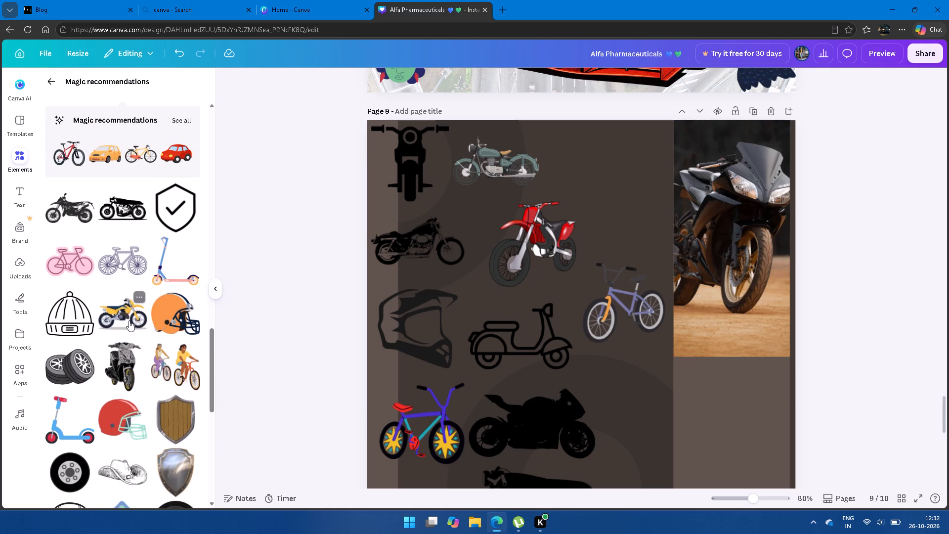
# Shrink the yellow dirt bike to about one-third of page 9's width and place it at the page's bottom, over the classic motorcycle silhouette.
pyautogui.scroll(-2, 468, 319)
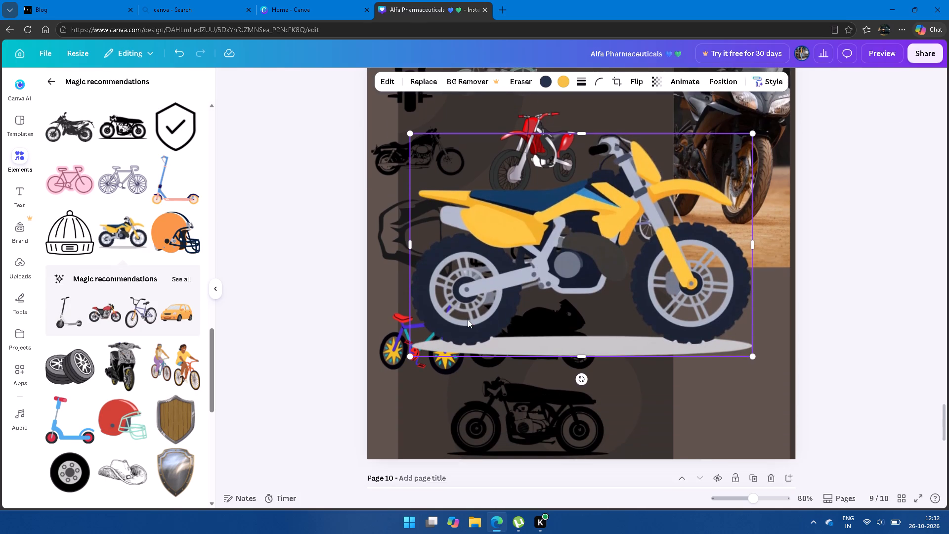
pyautogui.scroll(-2, 468, 319)
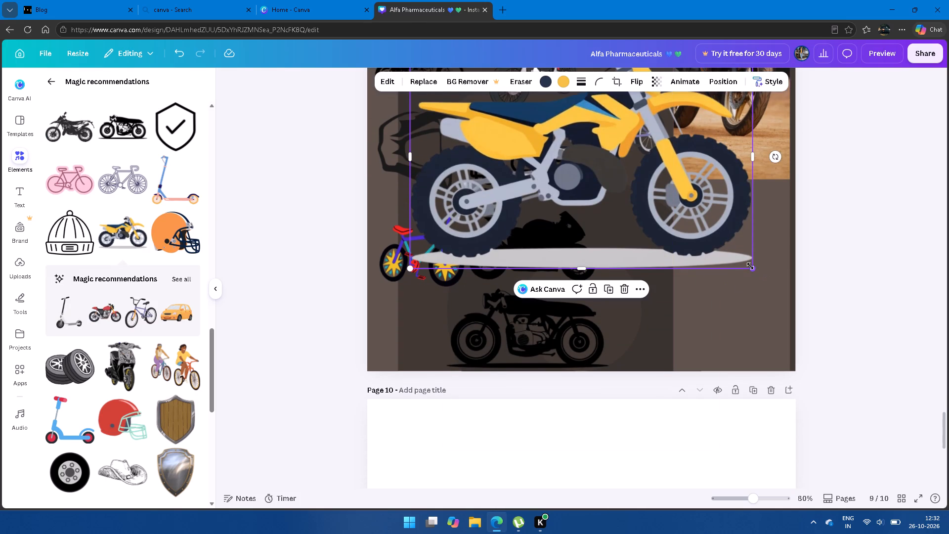
pyautogui.moveTo(750, 266); pyautogui.dragTo(619, 232)
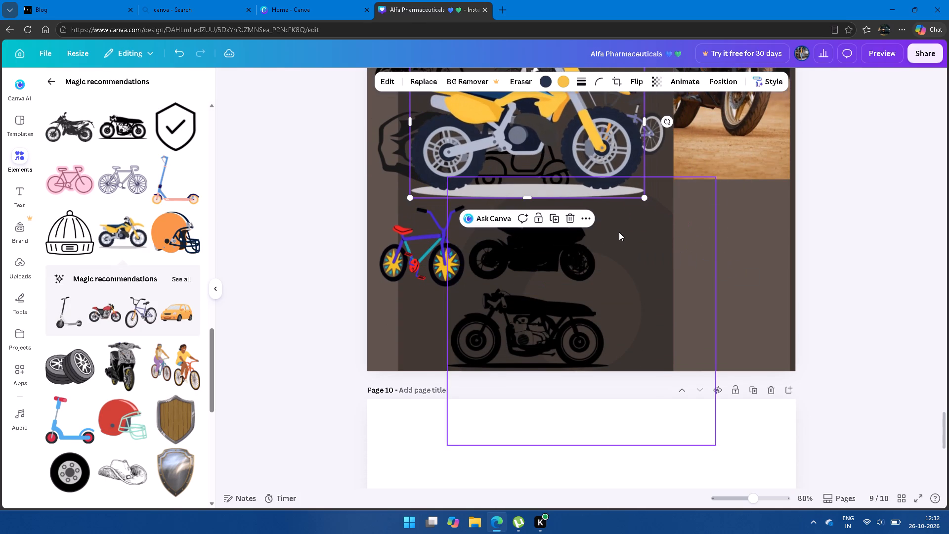
pyautogui.moveTo(568, 140); pyautogui.dragTo(615, 282)
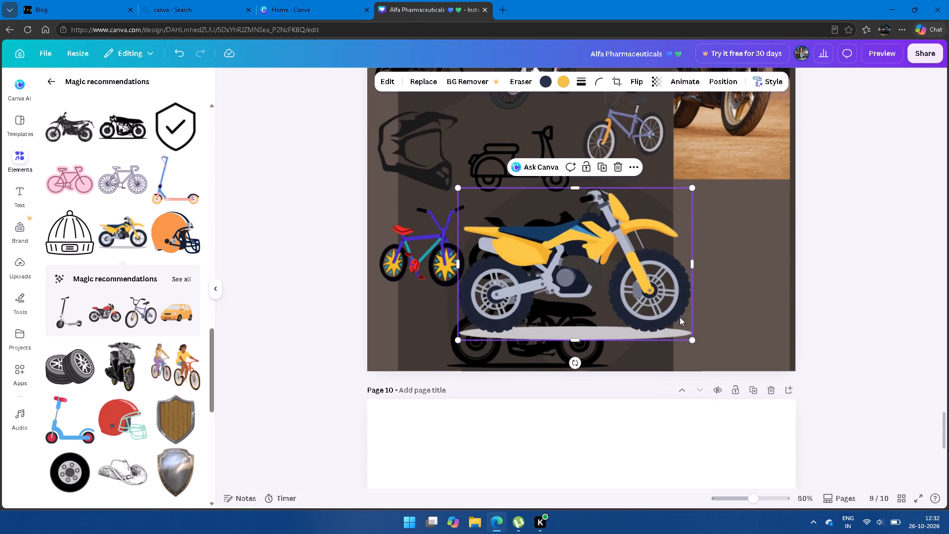
pyautogui.moveTo(692, 342); pyautogui.dragTo(613, 302)
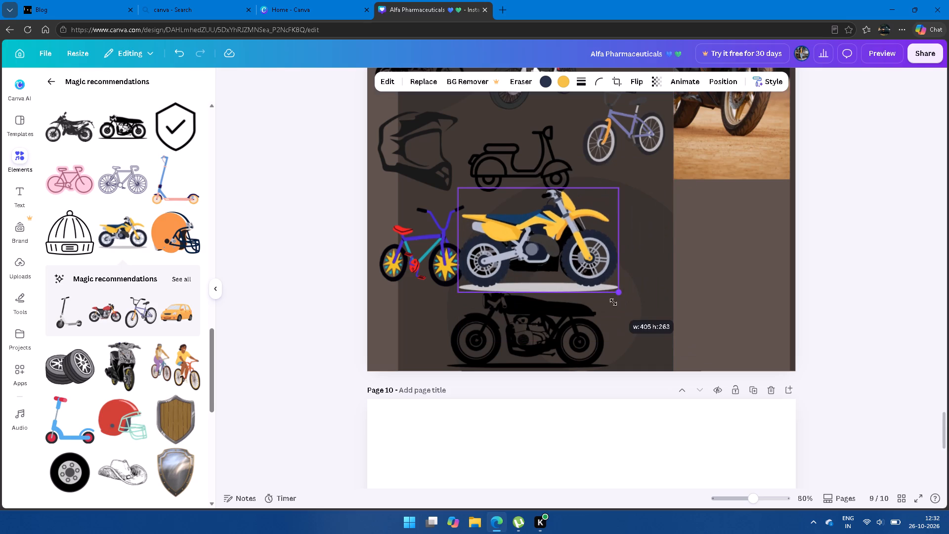
pyautogui.moveTo(613, 302); pyautogui.dragTo(551, 283)
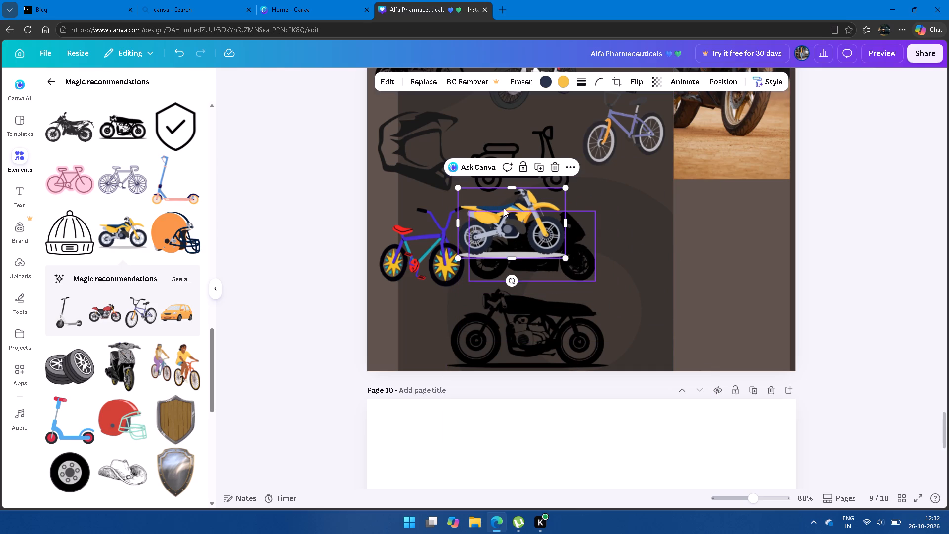
pyautogui.moveTo(504, 208); pyautogui.dragTo(506, 311)
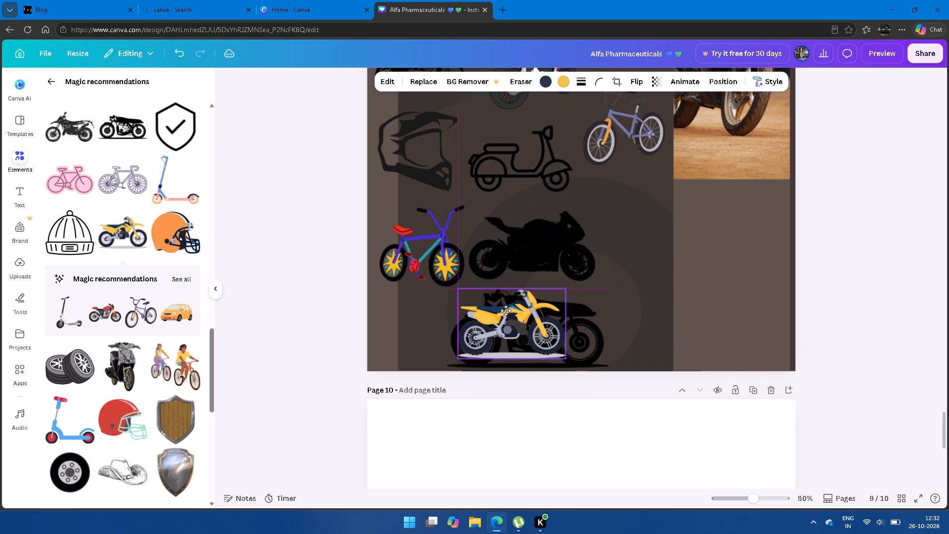
pyautogui.moveTo(506, 311); pyautogui.dragTo(506, 311)
pyautogui.moveTo(567, 362); pyautogui.dragTo(601, 355)
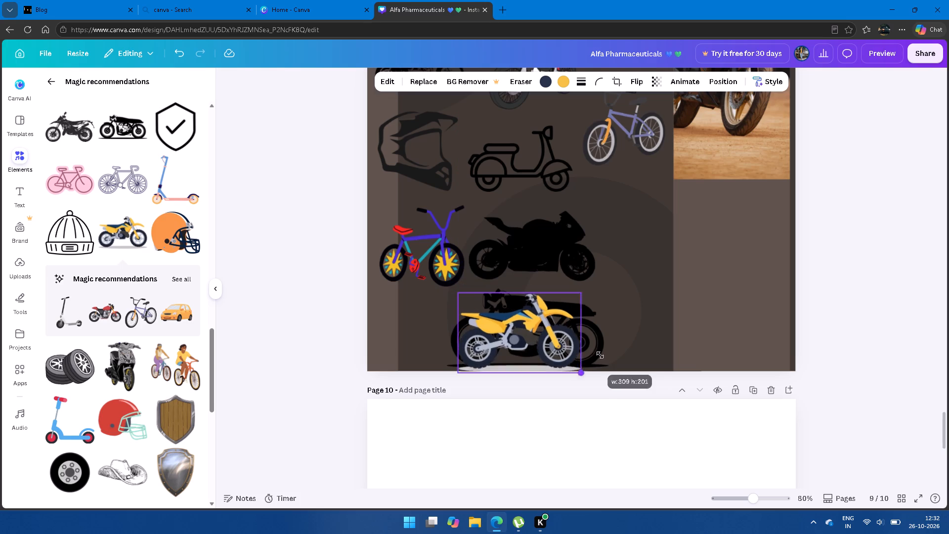
pyautogui.moveTo(601, 355); pyautogui.dragTo(635, 356)
pyautogui.moveTo(542, 340); pyautogui.dragTo(541, 329)
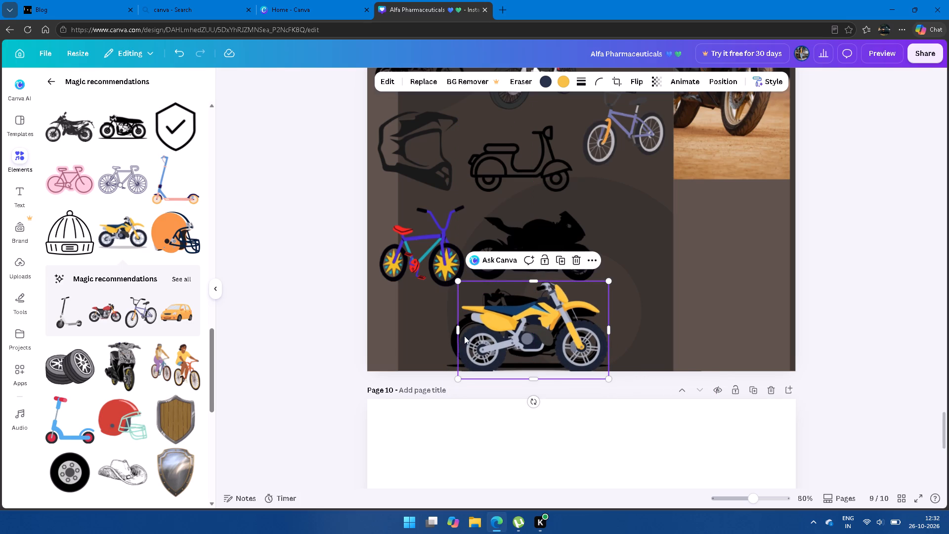
# Move the classic motorcycle silhouette out from behind the yellow dirt bike and rotate it a quarter turn so it stands upright.
pyautogui.click(452, 336)
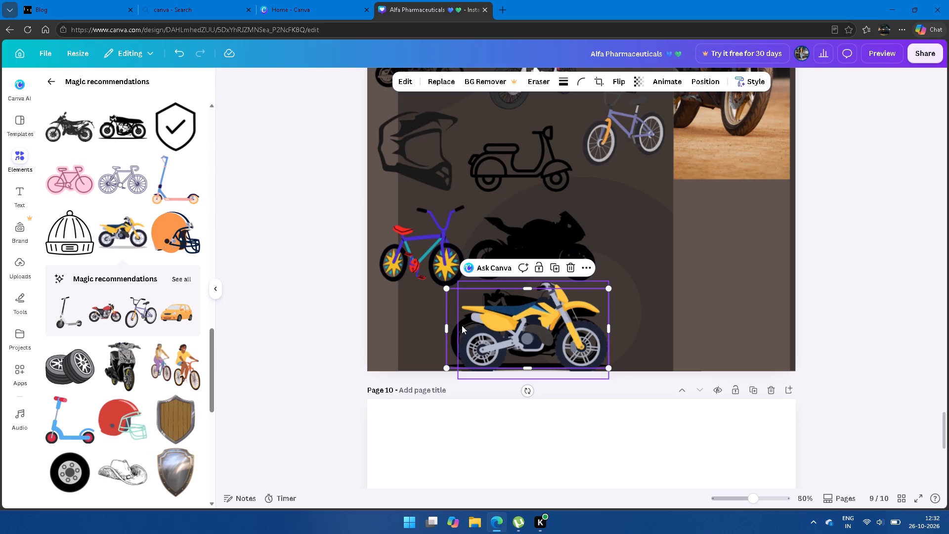
pyautogui.moveTo(454, 335); pyautogui.dragTo(531, 179)
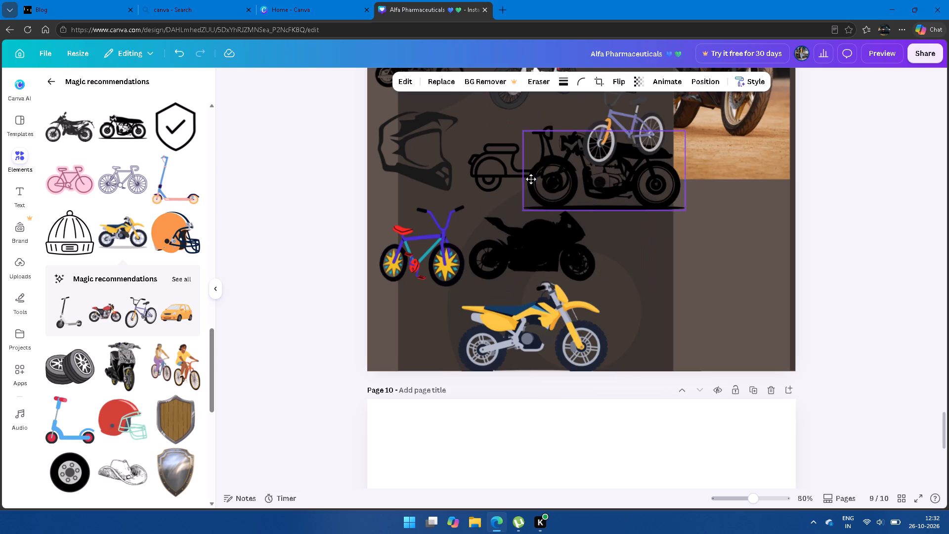
pyautogui.moveTo(531, 179); pyautogui.dragTo(531, 192)
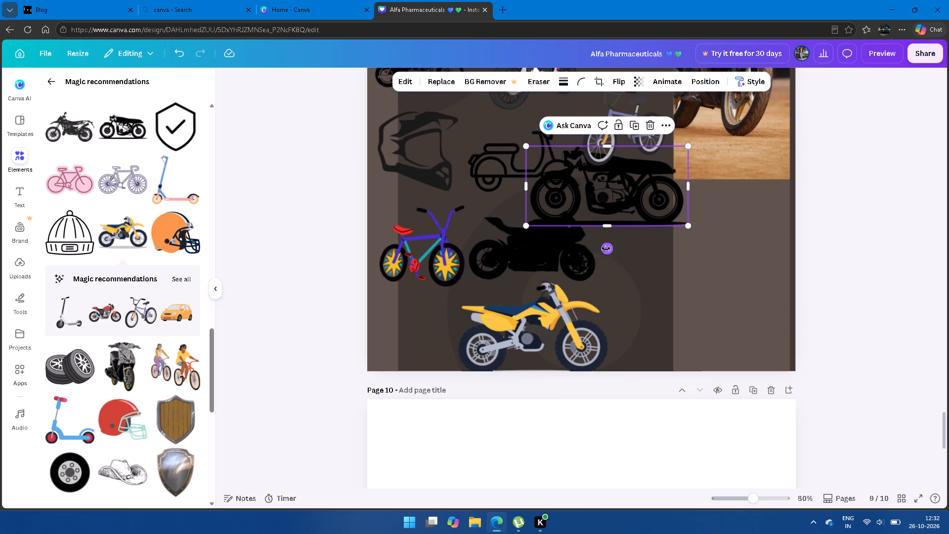
pyautogui.moveTo(606, 249); pyautogui.dragTo(345, 311)
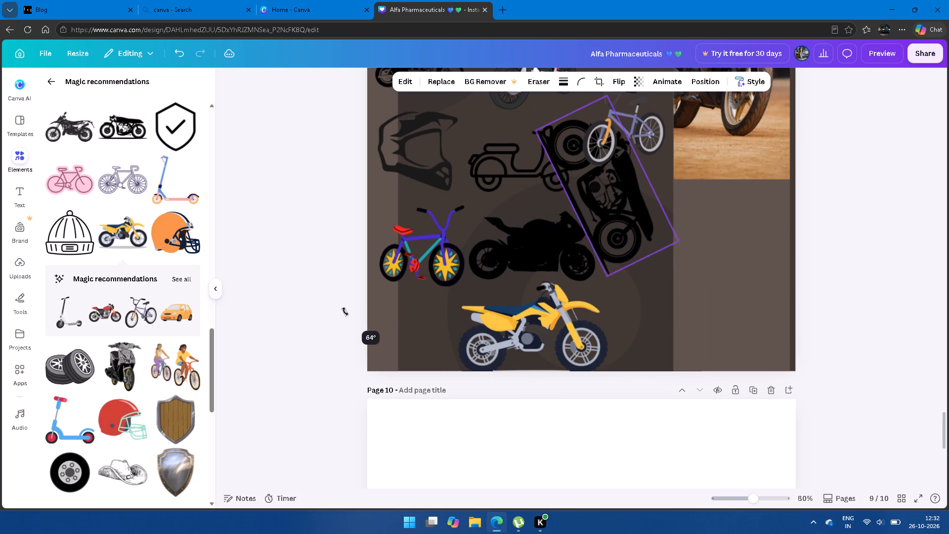
pyautogui.moveTo(345, 311); pyautogui.dragTo(173, 272)
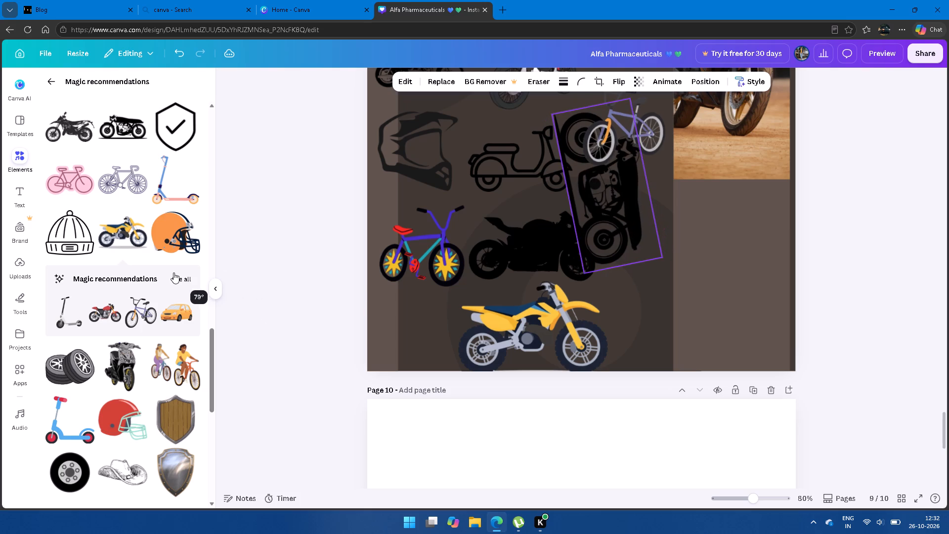
pyautogui.moveTo(173, 272); pyautogui.dragTo(0, 237)
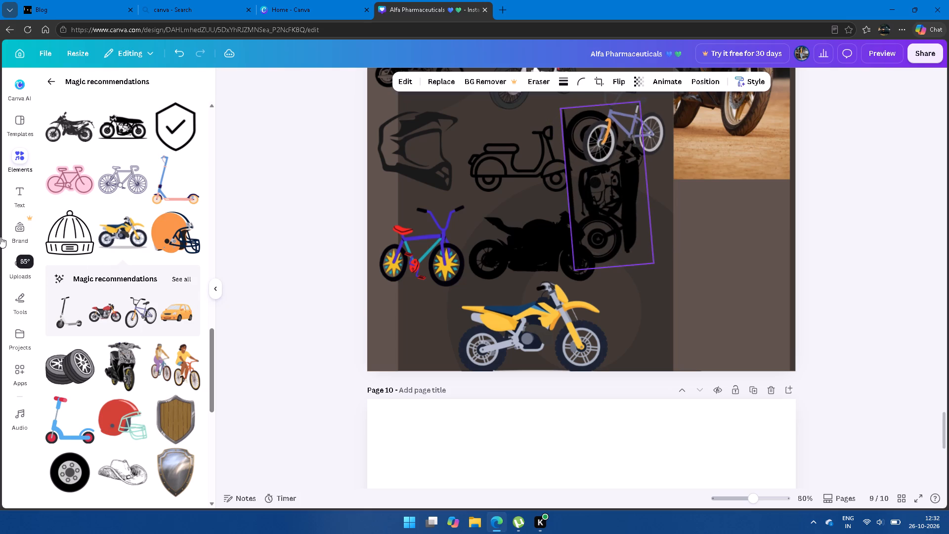
pyautogui.moveTo(0, 237); pyautogui.dragTo(0, 203)
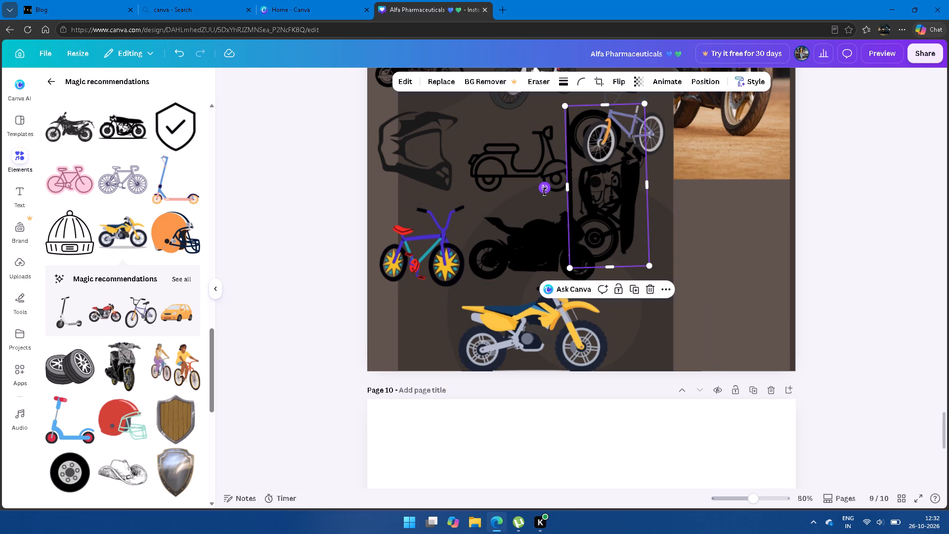
pyautogui.moveTo(545, 191); pyautogui.dragTo(551, 188)
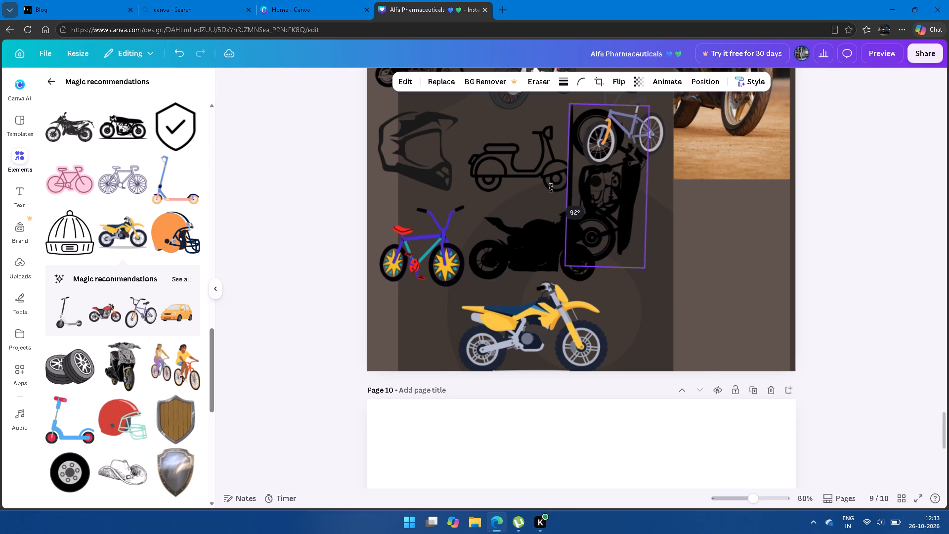
pyautogui.moveTo(551, 188); pyautogui.dragTo(554, 189)
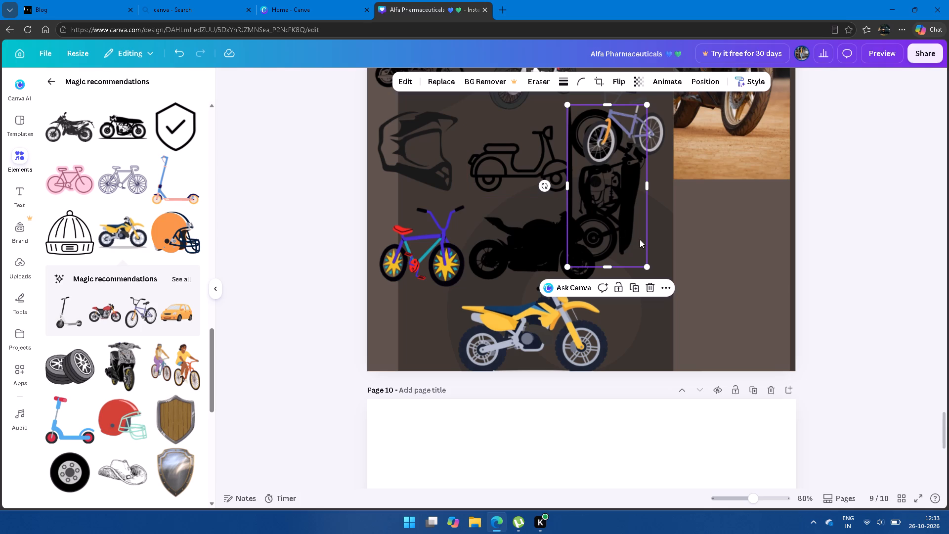
# Enlarge the upright motorcycle silhouette to about 1,104 by 541 and position it between page 9's helmet graphic and the motorcycle photo.
pyautogui.moveTo(620, 227); pyautogui.dragTo(610, 279)
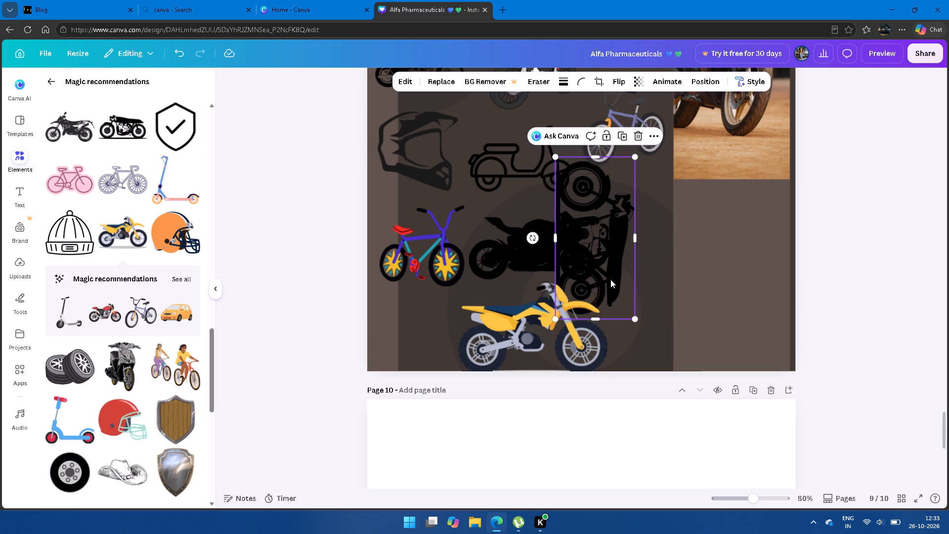
pyautogui.scroll(2, 610, 279)
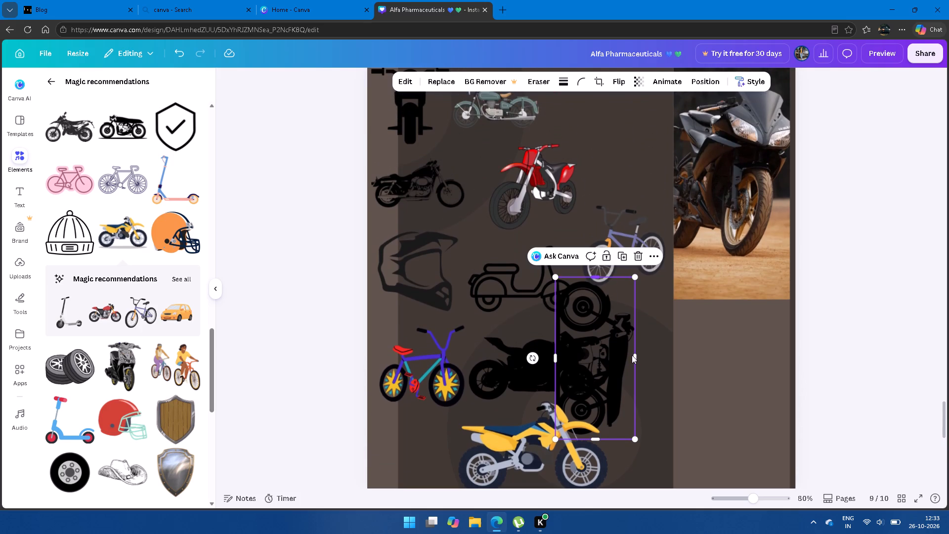
pyautogui.moveTo(600, 370); pyautogui.dragTo(496, 253)
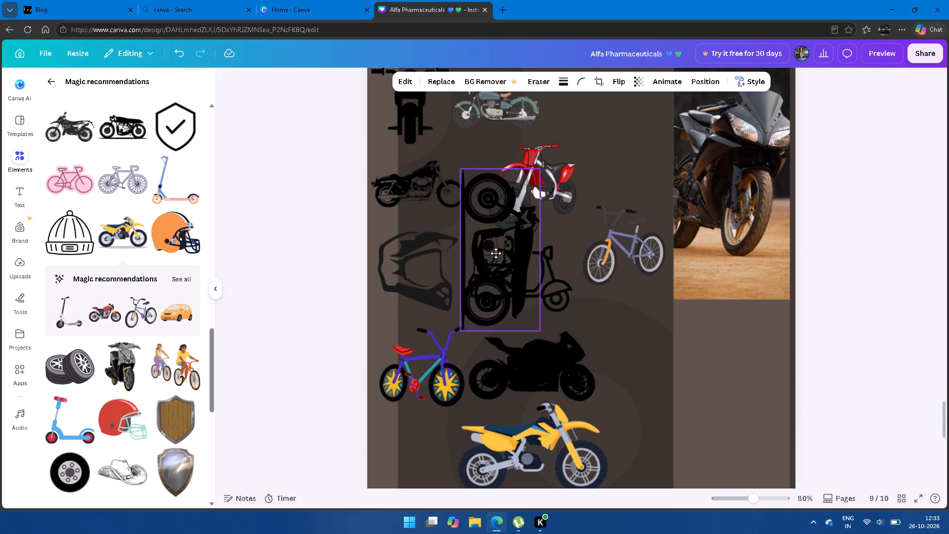
pyautogui.moveTo(496, 253); pyautogui.dragTo(462, 216)
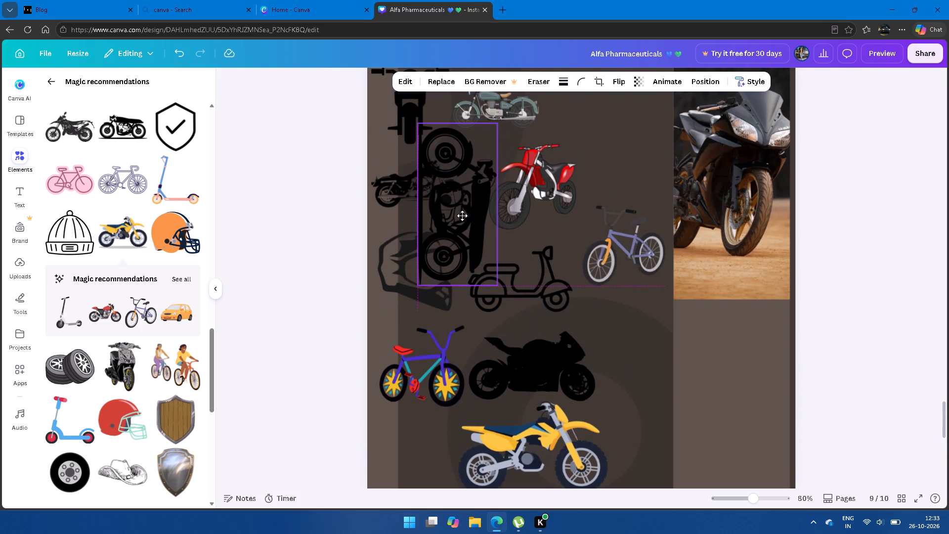
pyautogui.moveTo(462, 216); pyautogui.dragTo(446, 194)
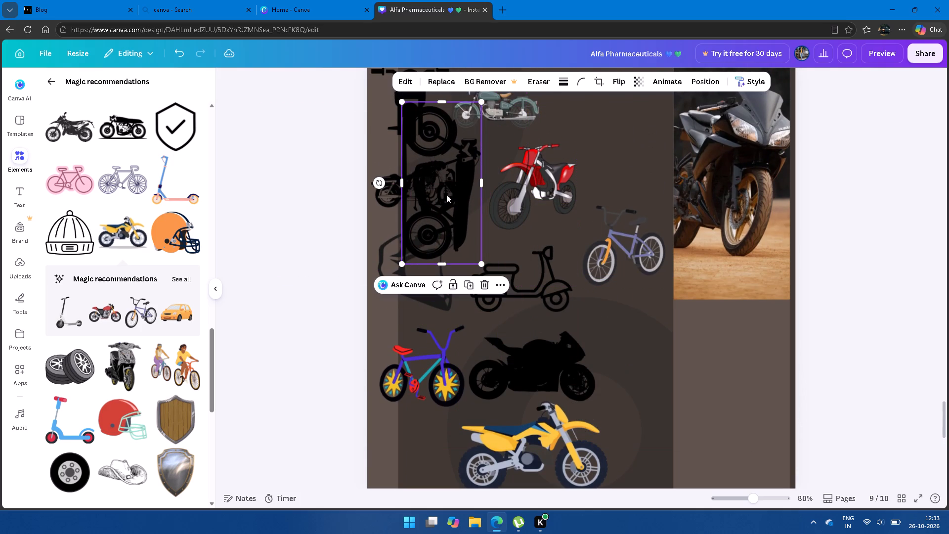
pyautogui.scroll(1, 446, 194)
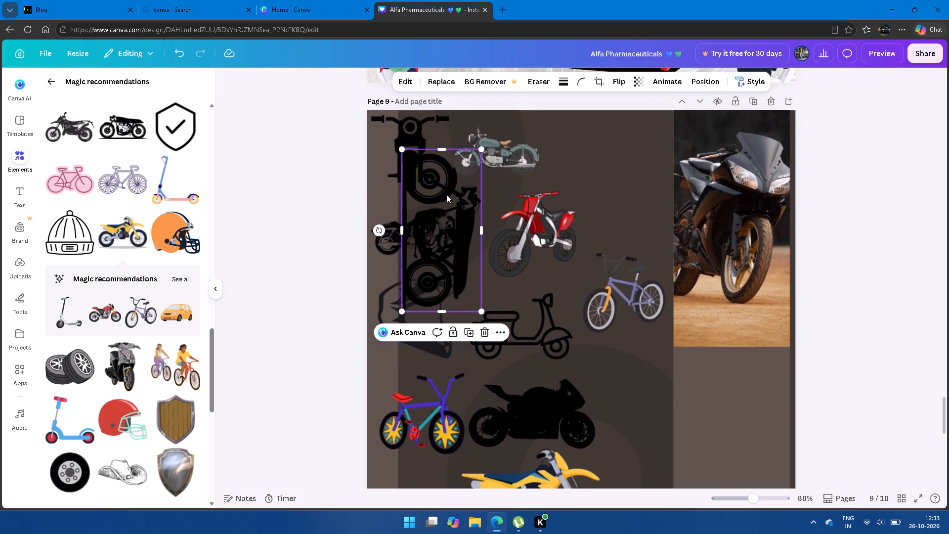
pyautogui.moveTo(481, 312); pyautogui.dragTo(538, 347)
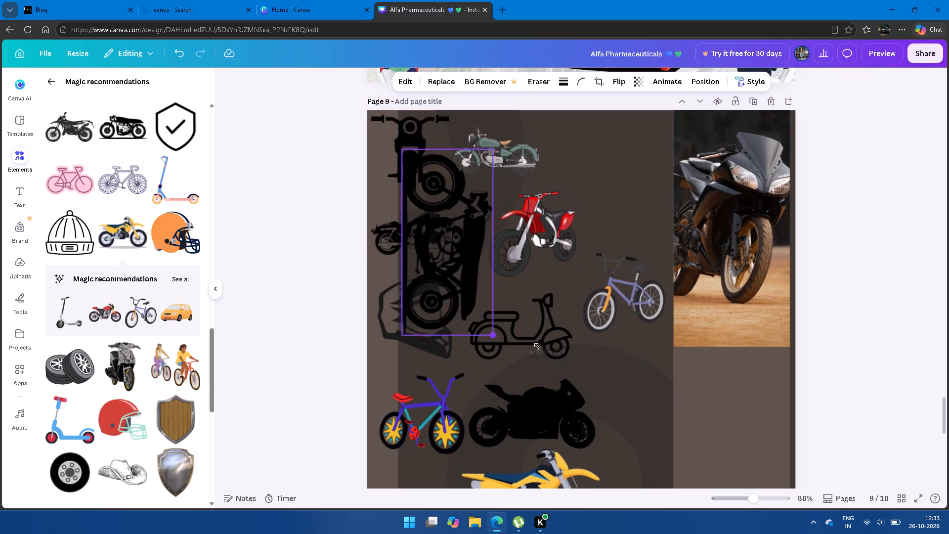
pyautogui.moveTo(538, 347); pyautogui.dragTo(808, 493)
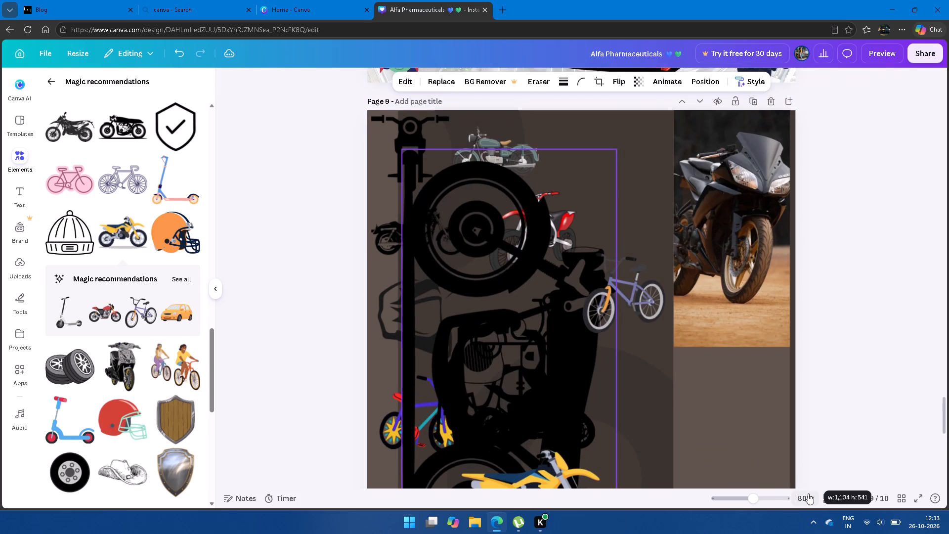
pyautogui.moveTo(808, 493); pyautogui.dragTo(810, 494)
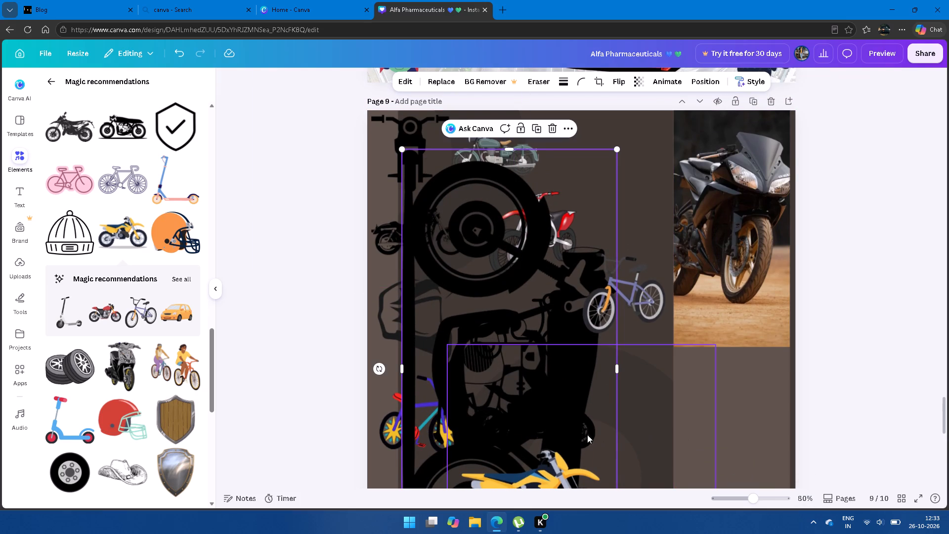
pyautogui.moveTo(558, 388); pyautogui.dragTo(593, 331)
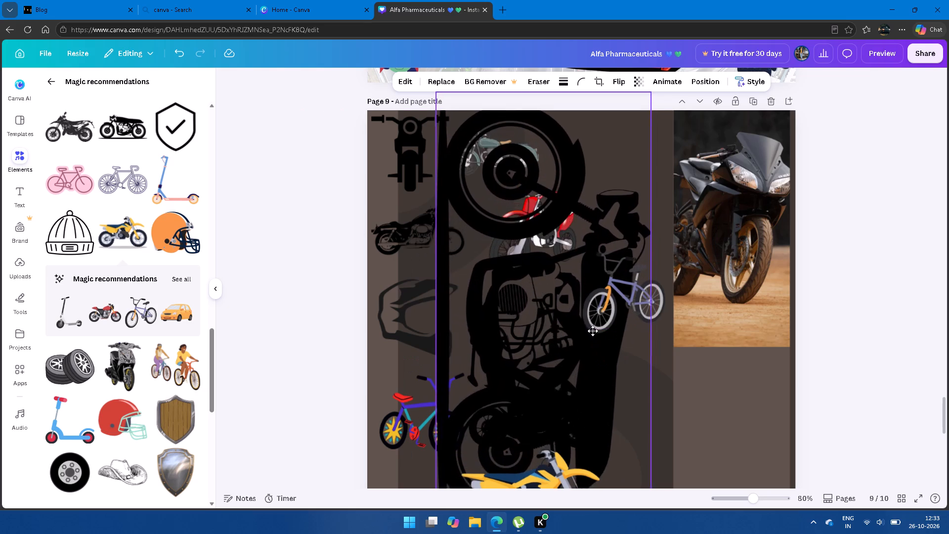
pyautogui.moveTo(593, 331); pyautogui.dragTo(597, 328)
# Send the enlarged upright motorcycle silhouette backward repeatedly until it sits behind all the other graphics on page 9.
pyautogui.rightClick(617, 374)
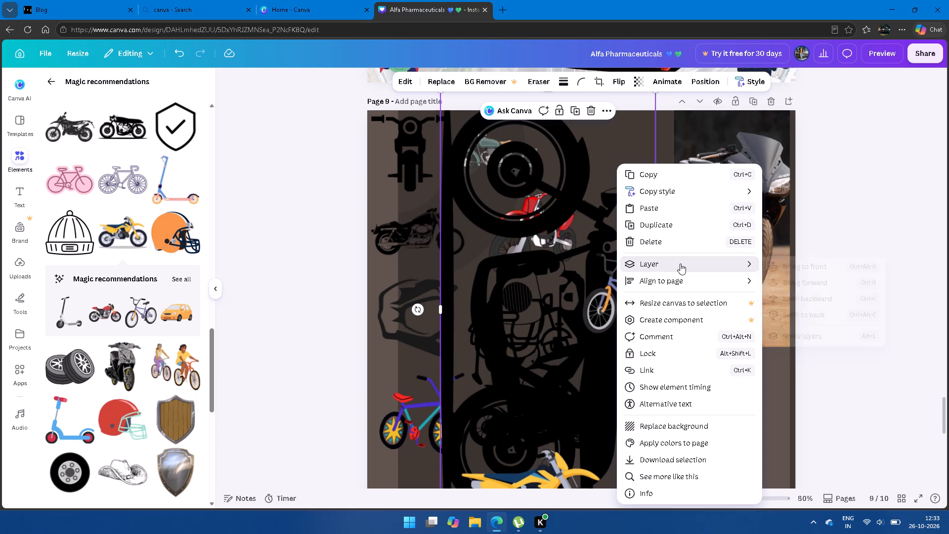
pyautogui.click(680, 264)
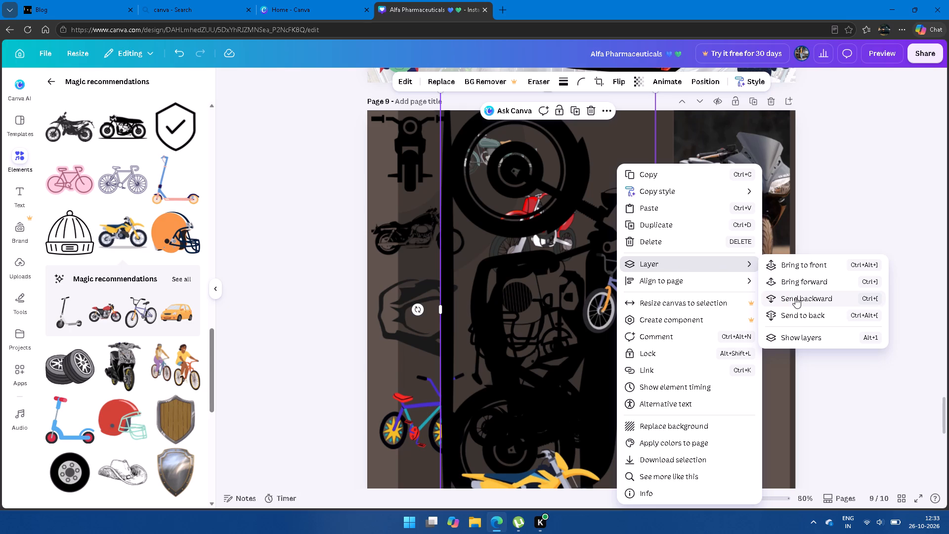
pyautogui.click(795, 297)
pyautogui.click(795, 297)
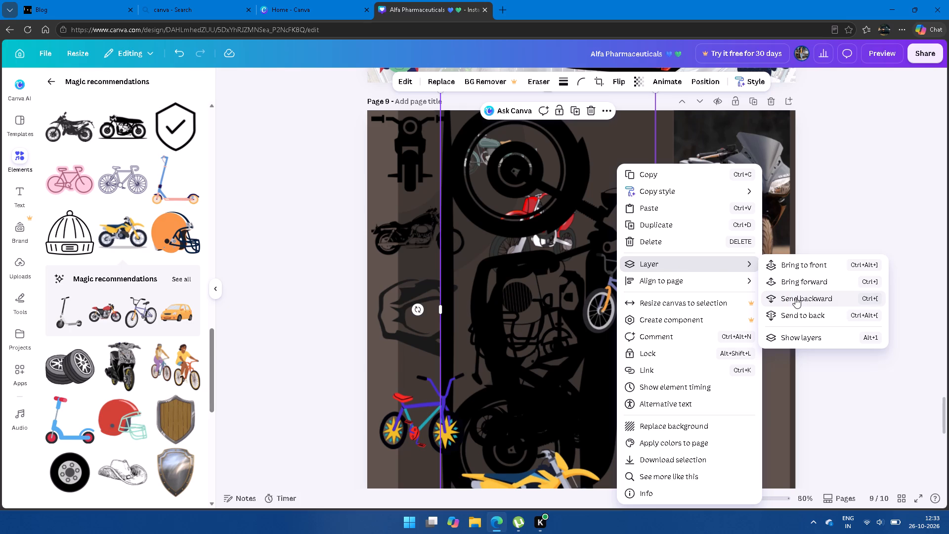
pyautogui.click(795, 297)
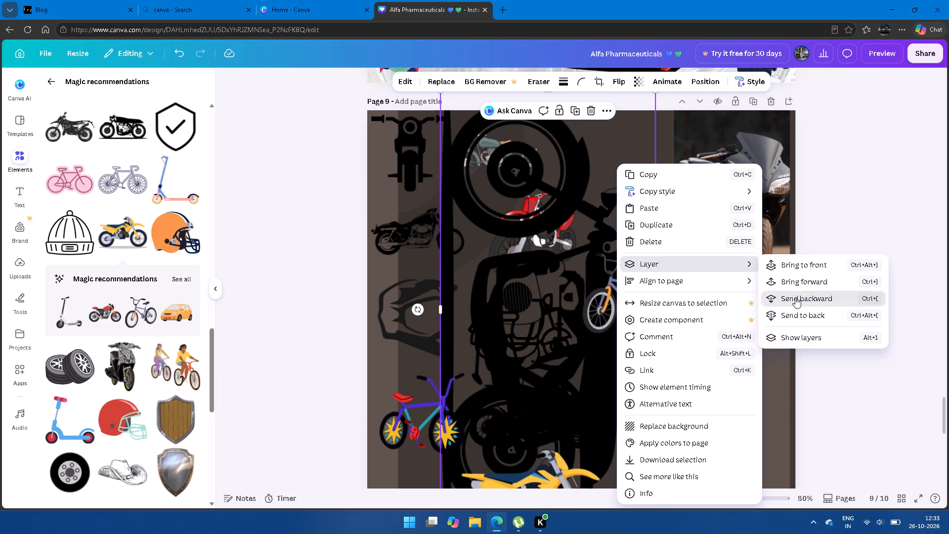
pyautogui.tripleClick(795, 297)
pyautogui.tripleClick(795, 297)
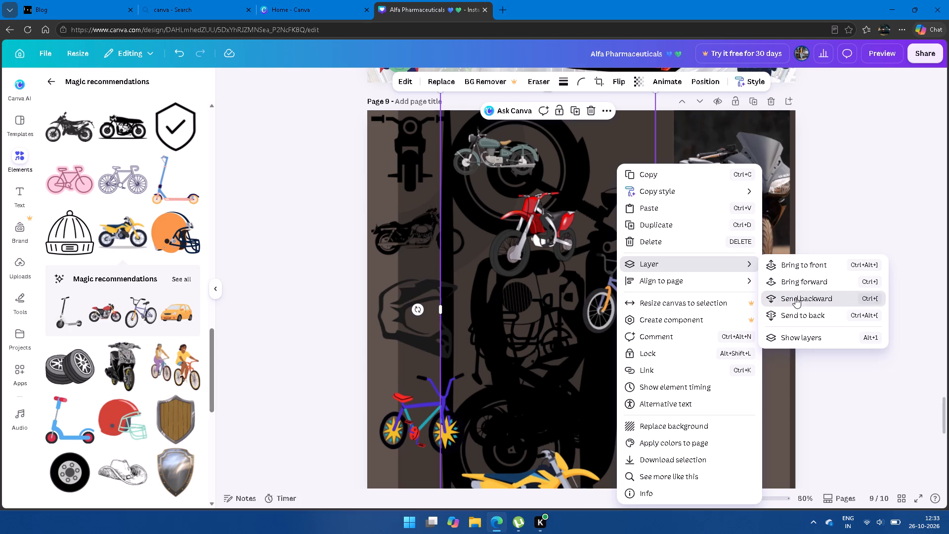
pyautogui.tripleClick(795, 297)
pyautogui.tripleClick(795, 297)
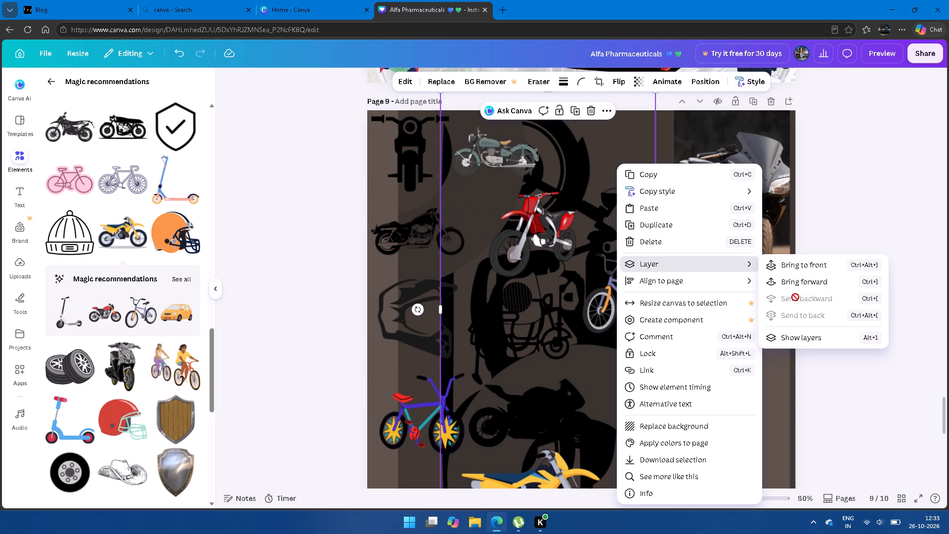
pyautogui.click(839, 197)
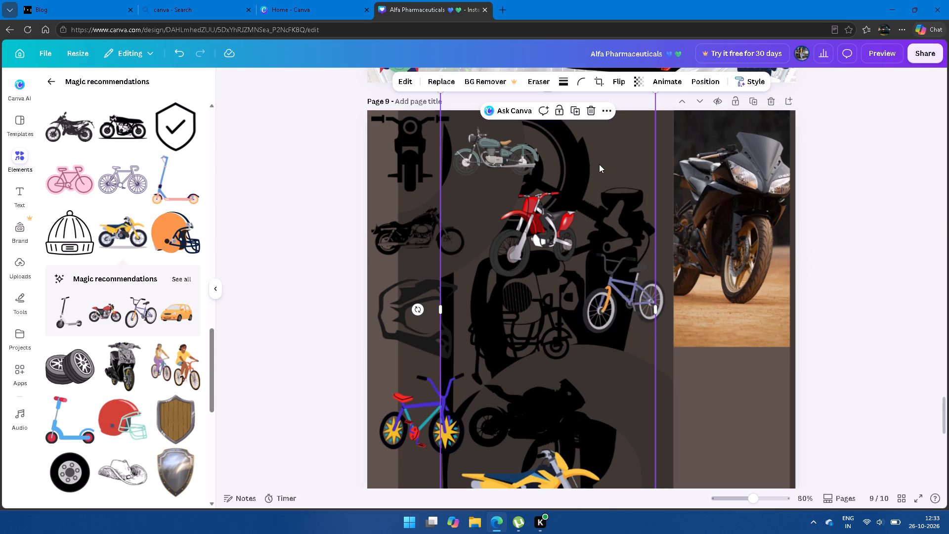
# Set the transparency of the enlarged upright motorcycle silhouette on page 9 to 10.
pyautogui.click(640, 81)
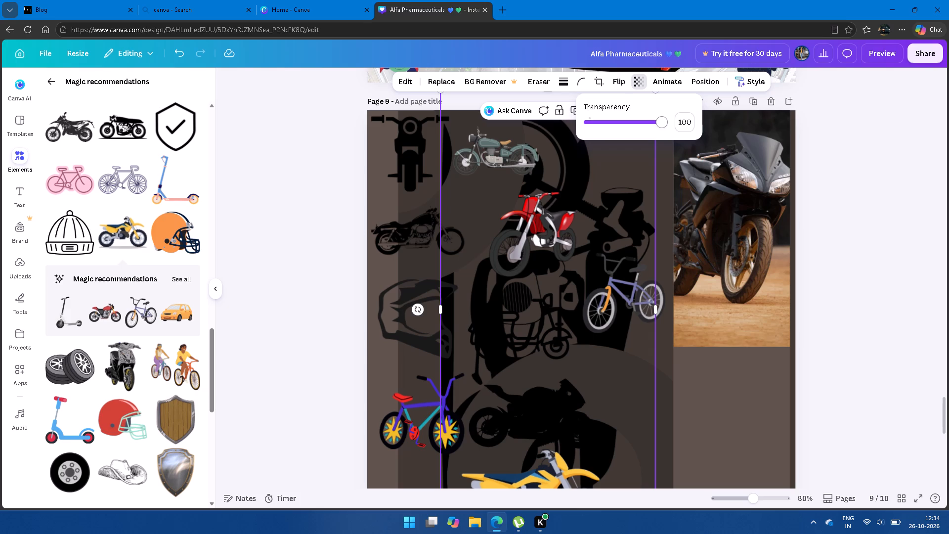
pyautogui.moveTo(664, 127); pyautogui.dragTo(583, 126)
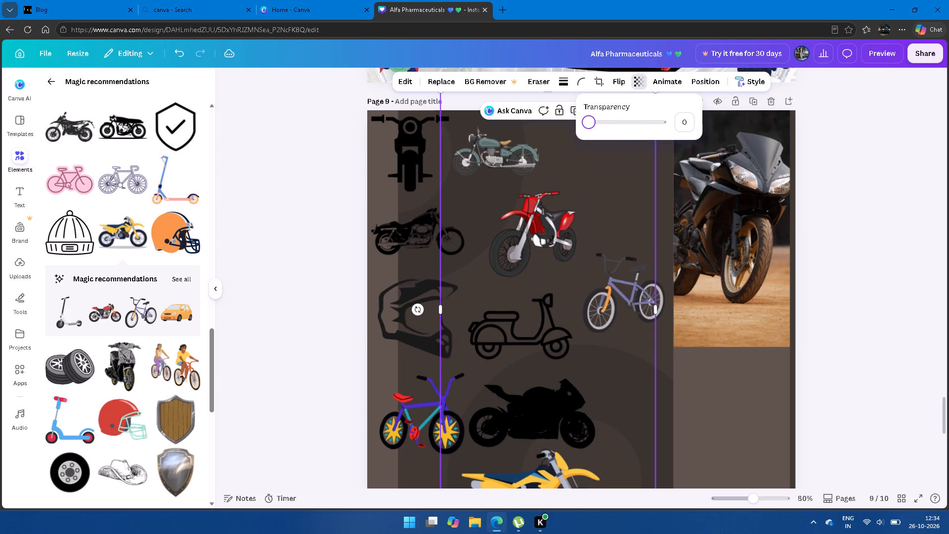
pyautogui.moveTo(583, 126); pyautogui.dragTo(595, 124)
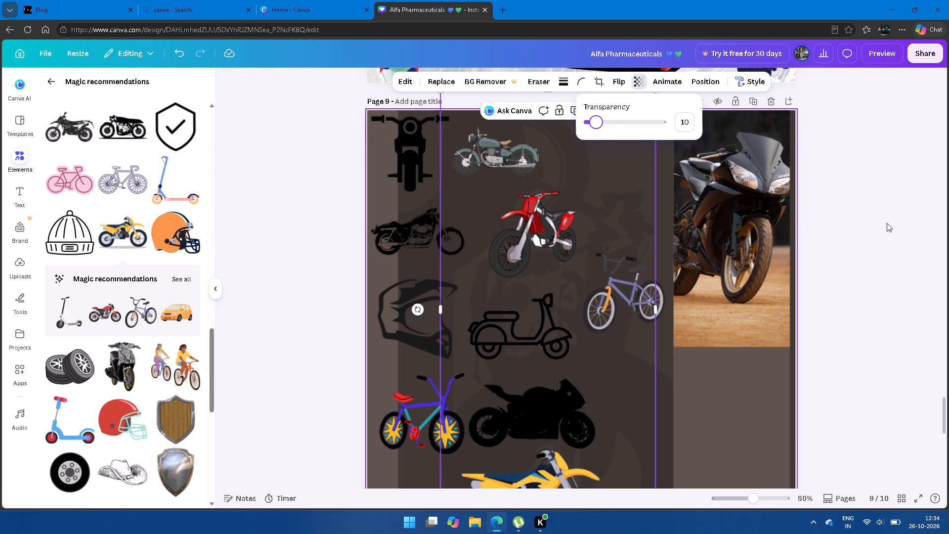
pyautogui.click(913, 257)
pyautogui.click(848, 243)
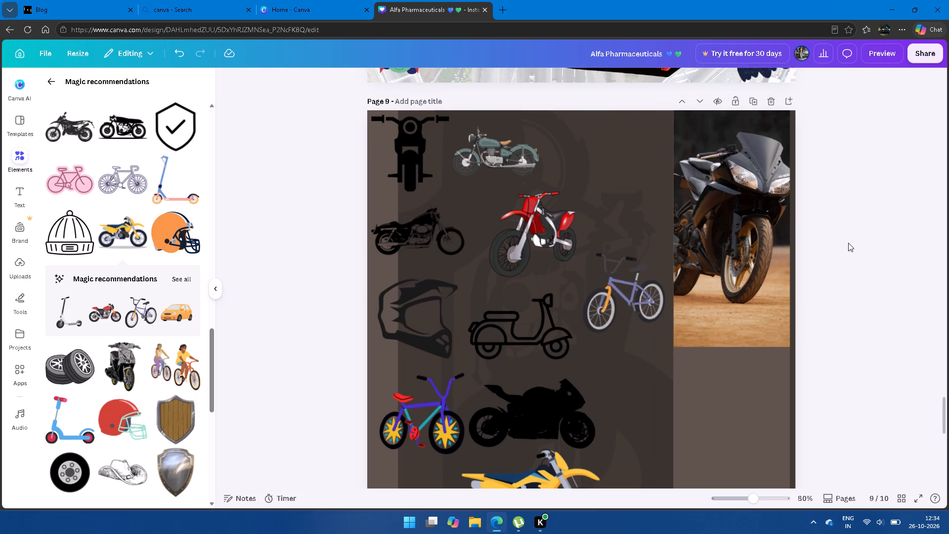
# Review page 9's motorcycle layout, the remaining recommended graphics and page 8's race car layout.
pyautogui.scroll(-1, 668, 319)
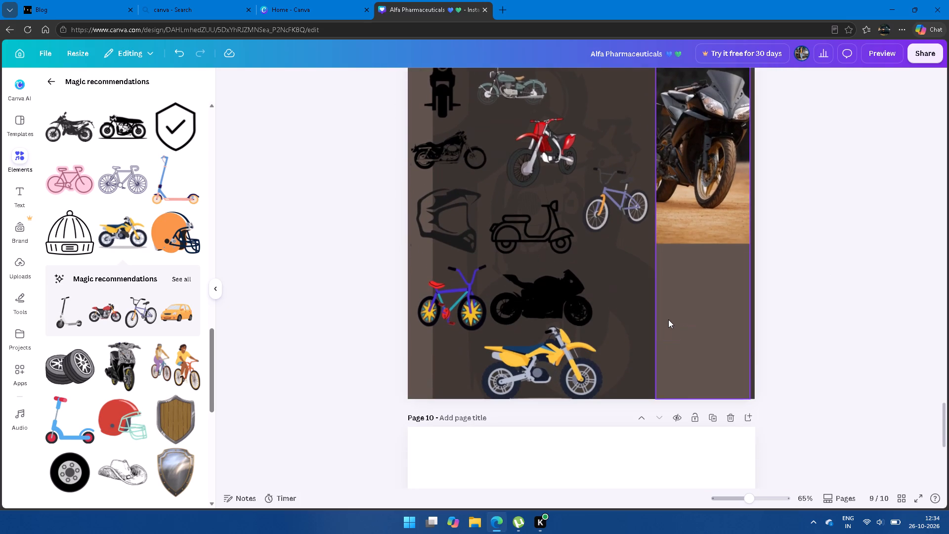
pyautogui.scroll(-1, 668, 319)
pyautogui.click(854, 294)
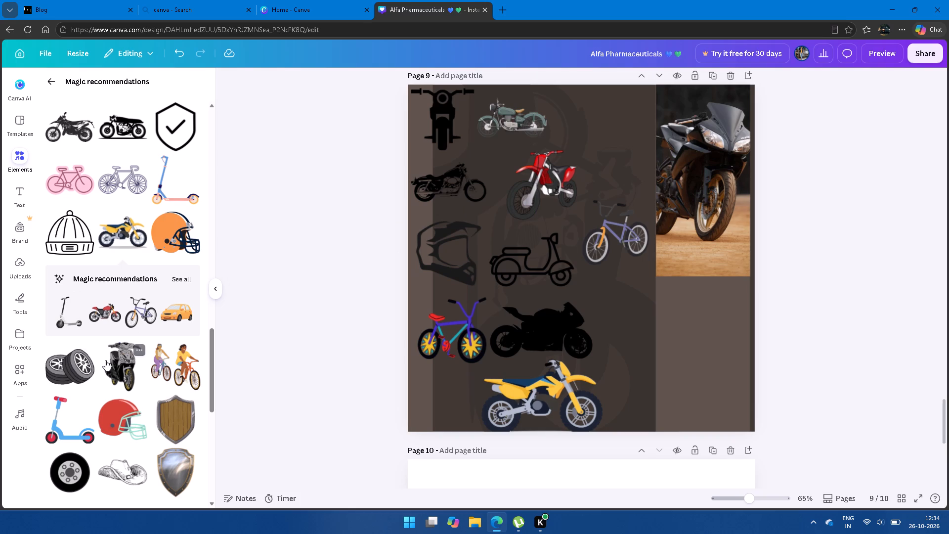
pyautogui.scroll(-7, 105, 360)
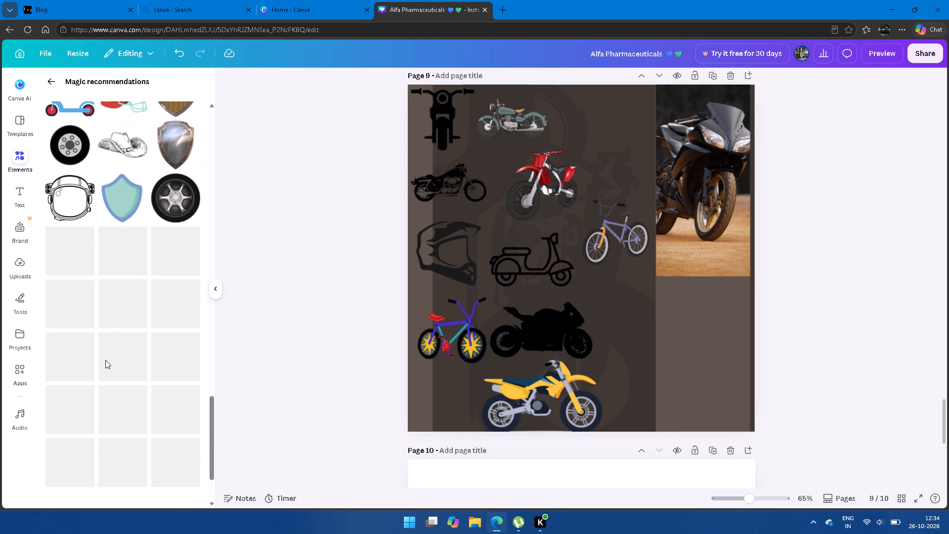
pyautogui.scroll(-7, 105, 360)
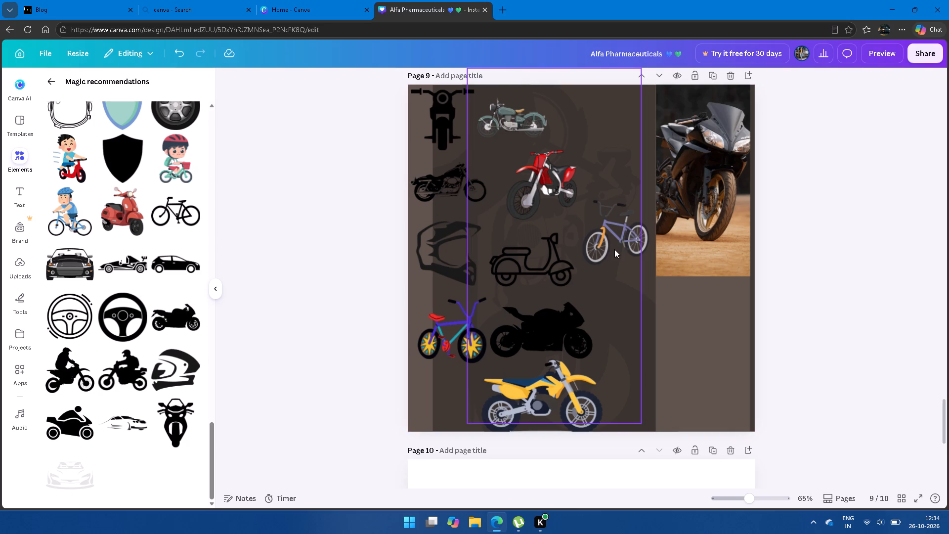
pyautogui.scroll(-2, 614, 249)
pyautogui.scroll(1, 614, 249)
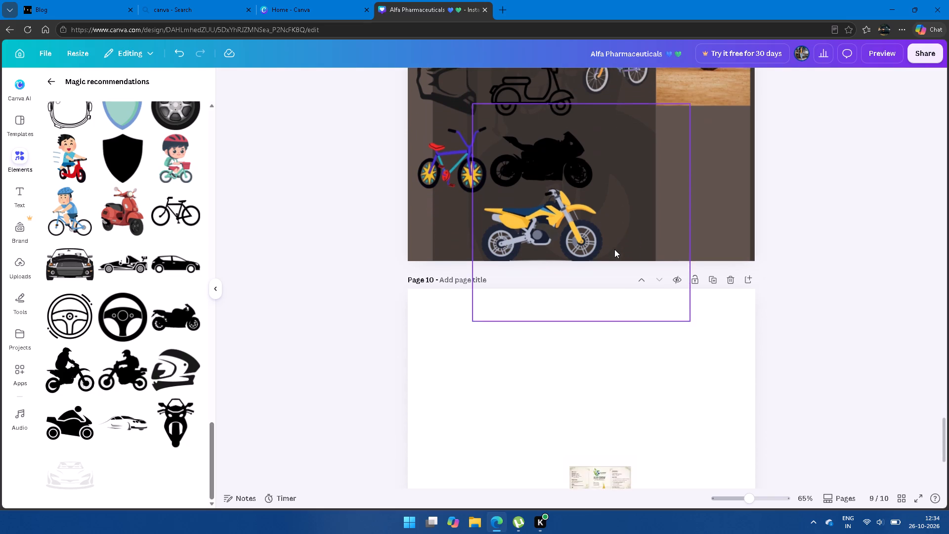
pyautogui.scroll(3, 614, 249)
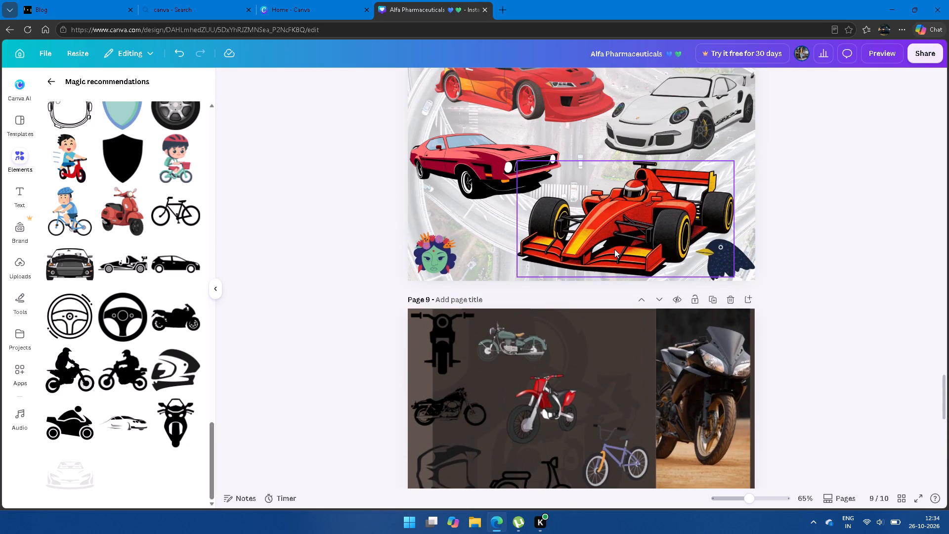
pyautogui.scroll(4, 614, 249)
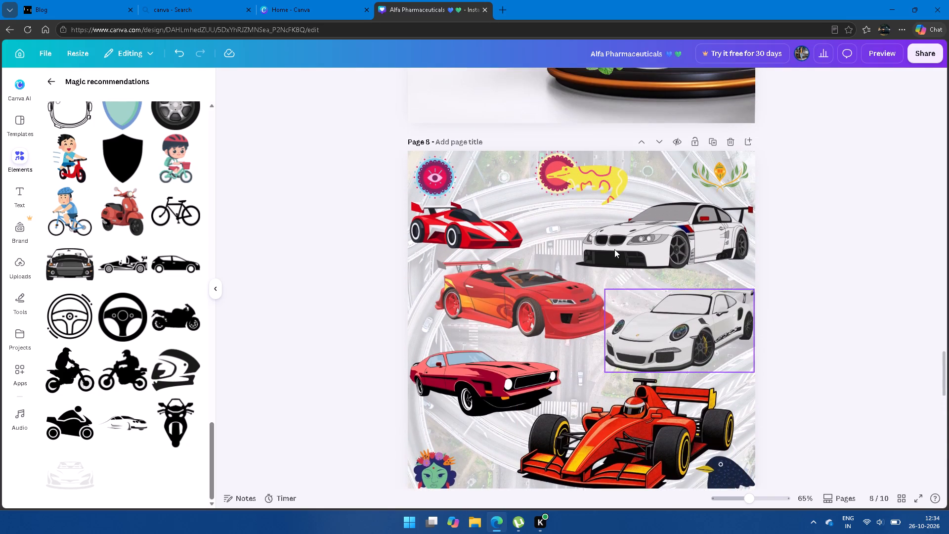
pyautogui.scroll(-1, 614, 249)
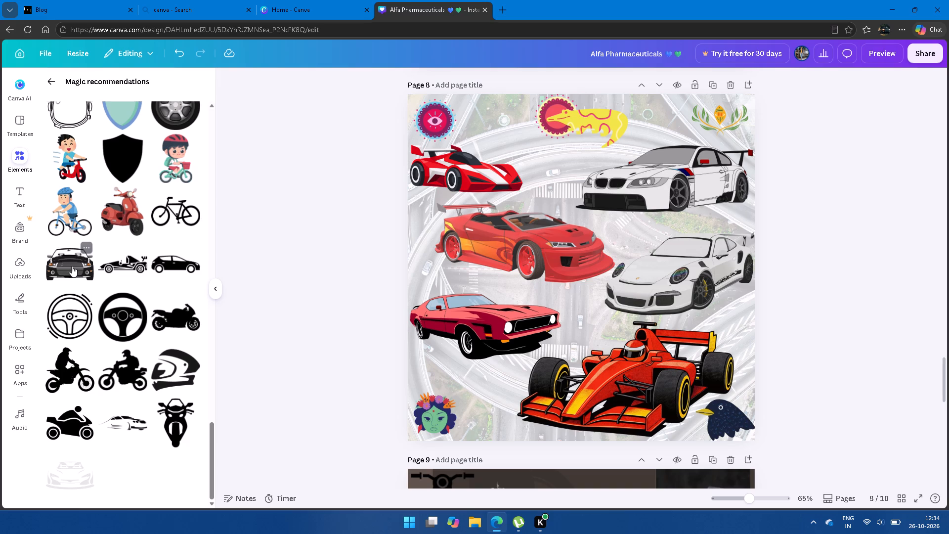
# Browse the magic recommendations from the start and the full collection of recently used elements.
pyautogui.scroll(15, 72, 266)
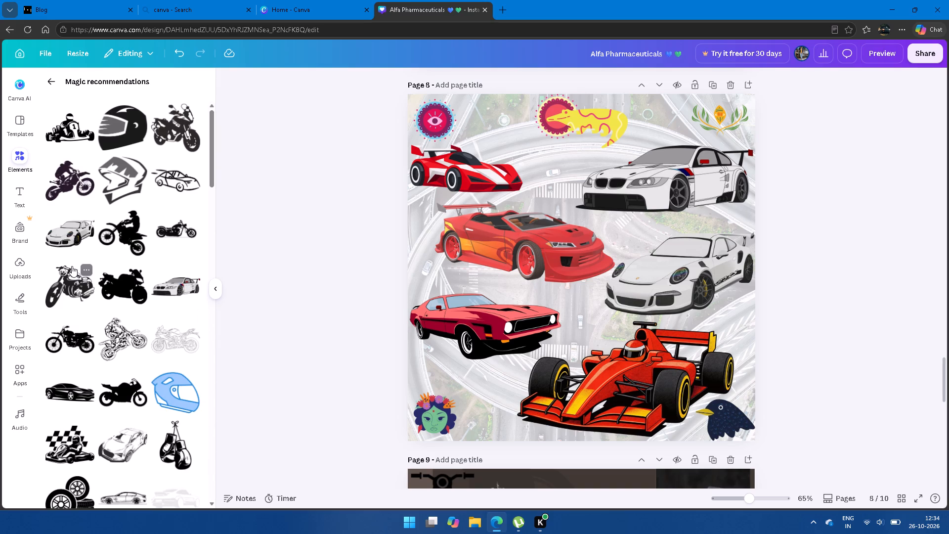
pyautogui.scroll(2, 72, 266)
pyautogui.click(49, 80)
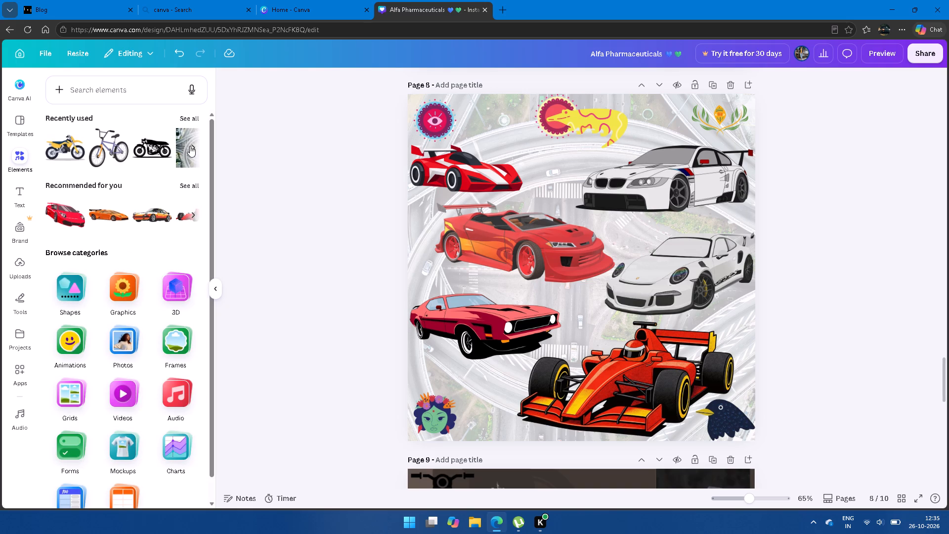
pyautogui.click(188, 117)
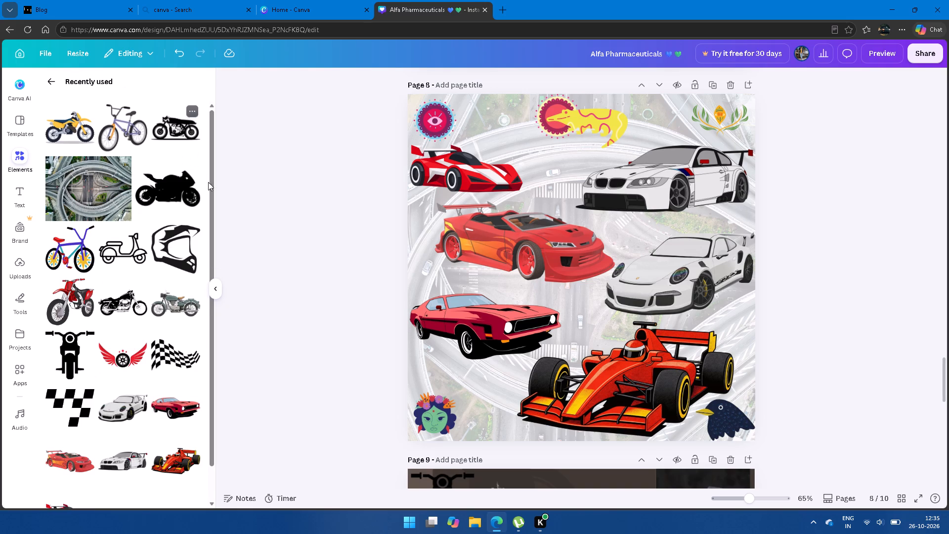
pyautogui.scroll(-3, 107, 256)
pyautogui.scroll(6, 107, 256)
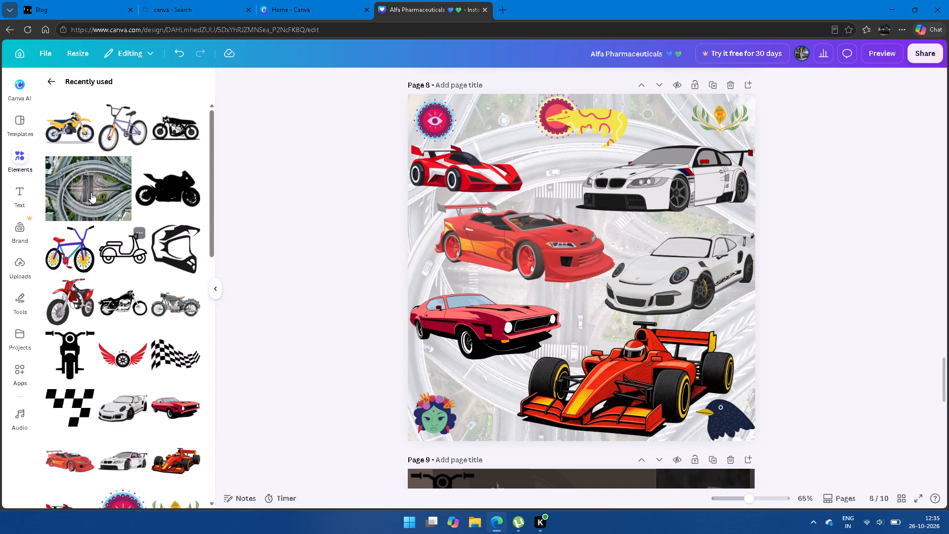
pyautogui.click(47, 82)
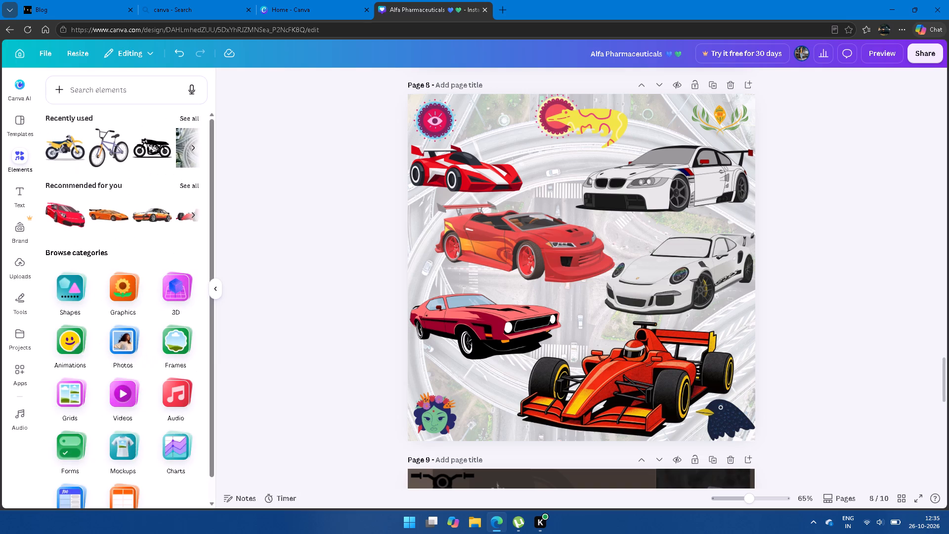
# Search the elements for "world map", browse the photo results and show all the matching graphics.
pyautogui.click(104, 94)
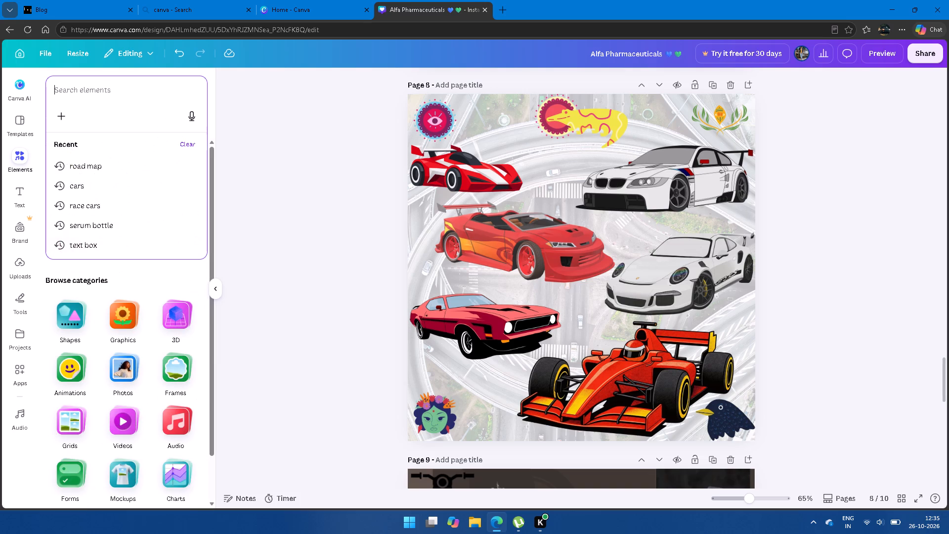
pyautogui.write('map')
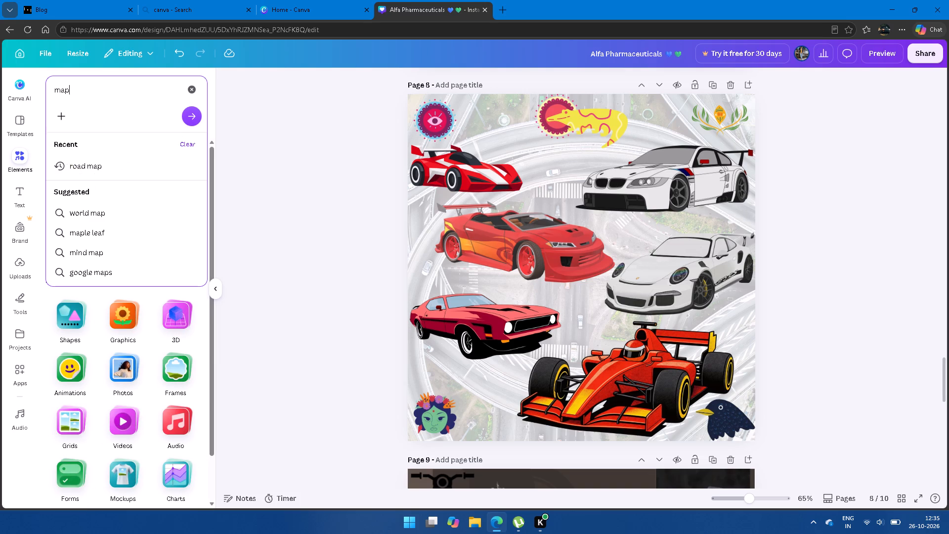
pyautogui.click(121, 208)
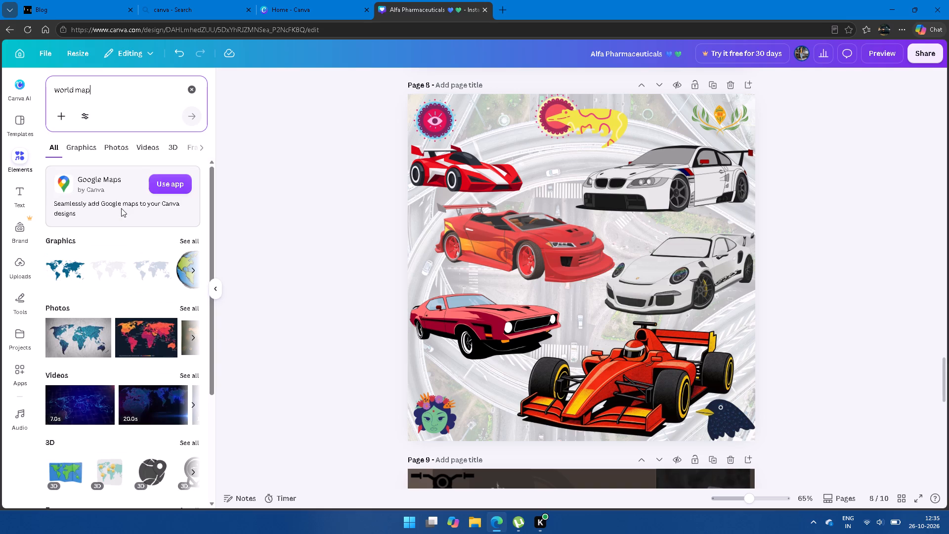
pyautogui.scroll(-2, 145, 342)
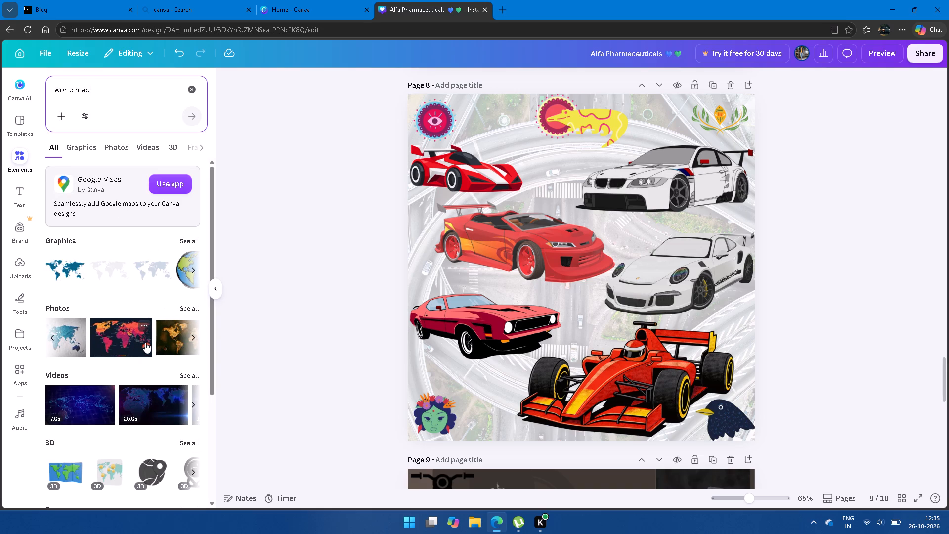
pyautogui.hscroll(-1, 96, 335)
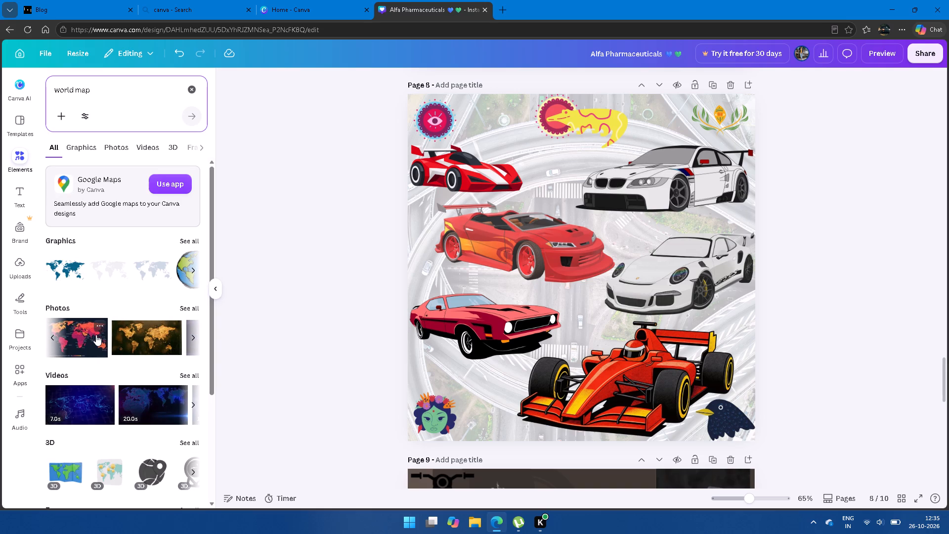
pyautogui.scroll(-6, 96, 335)
pyautogui.scroll(4, 96, 335)
pyautogui.click(194, 240)
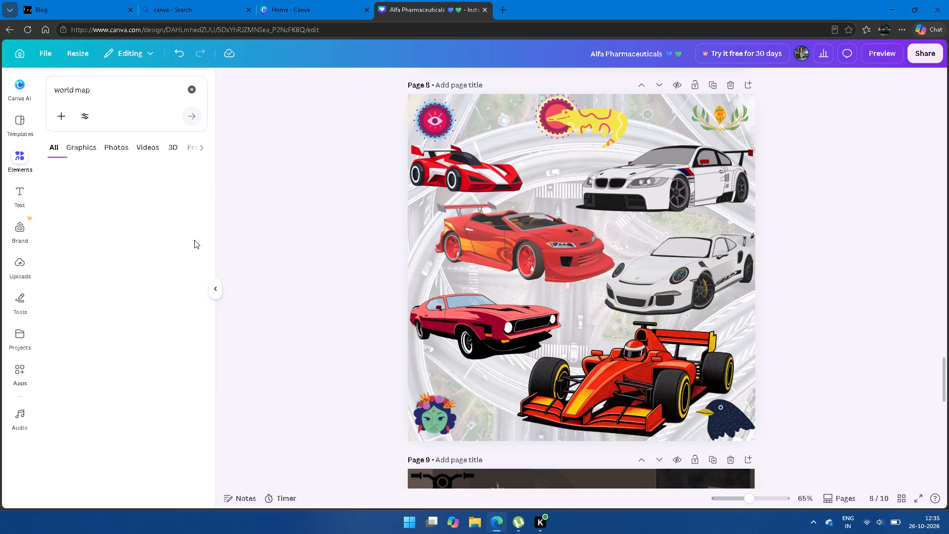
# Change the element search term to "road map".
pyautogui.moveTo(71, 92); pyautogui.dragTo(45, 96)
pyautogui.press('BackSpace')
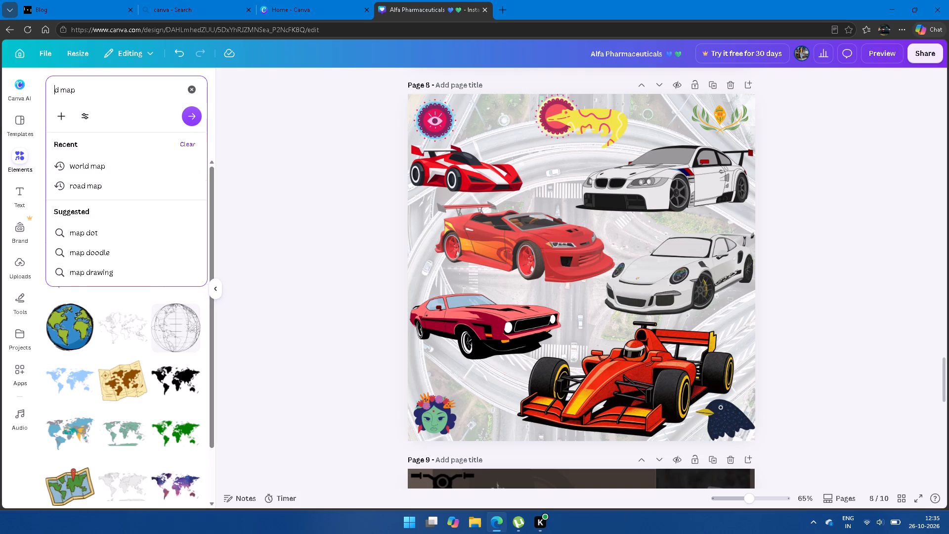
pyautogui.write('road')
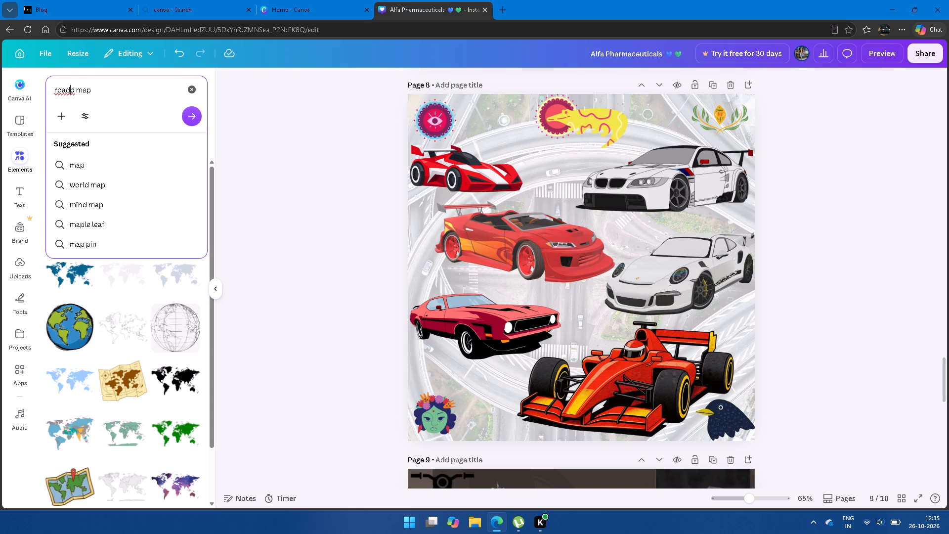
pyautogui.press('BackSpace')
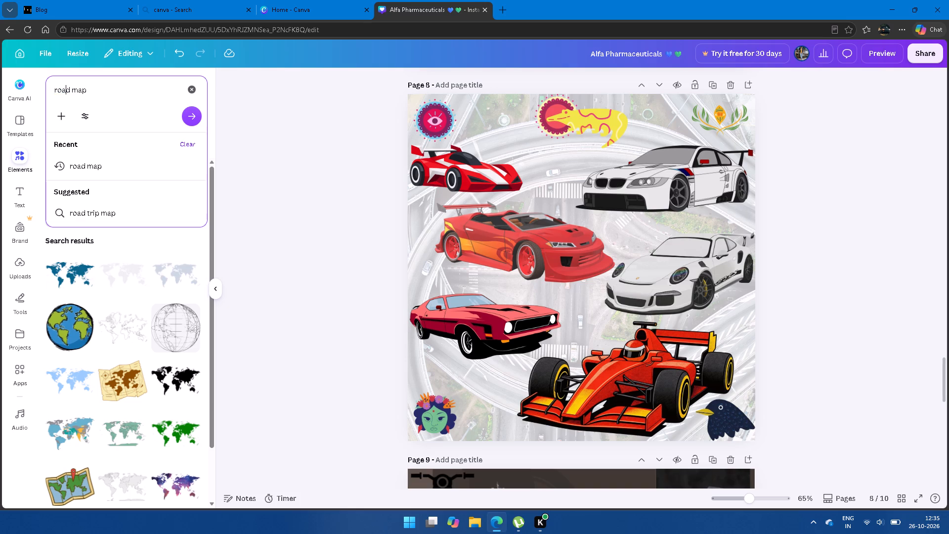
pyautogui.click(93, 89)
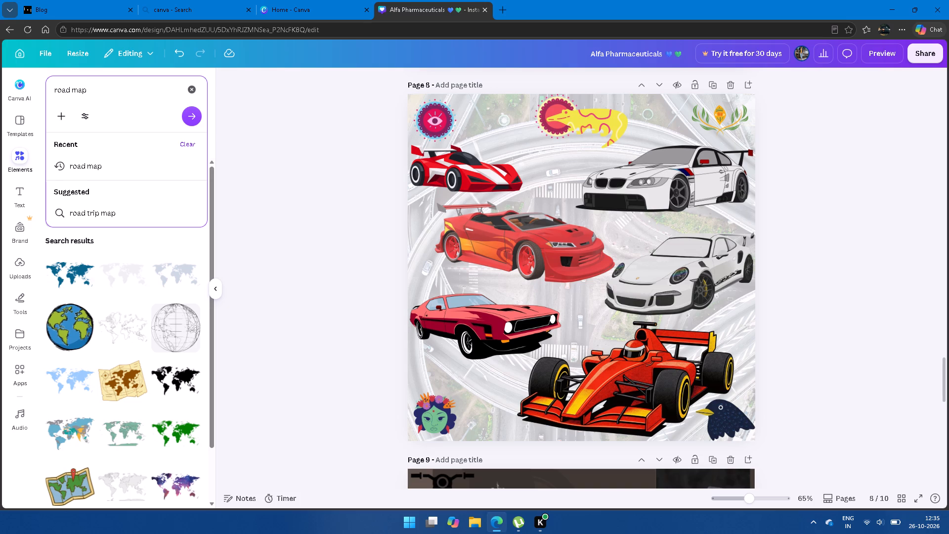